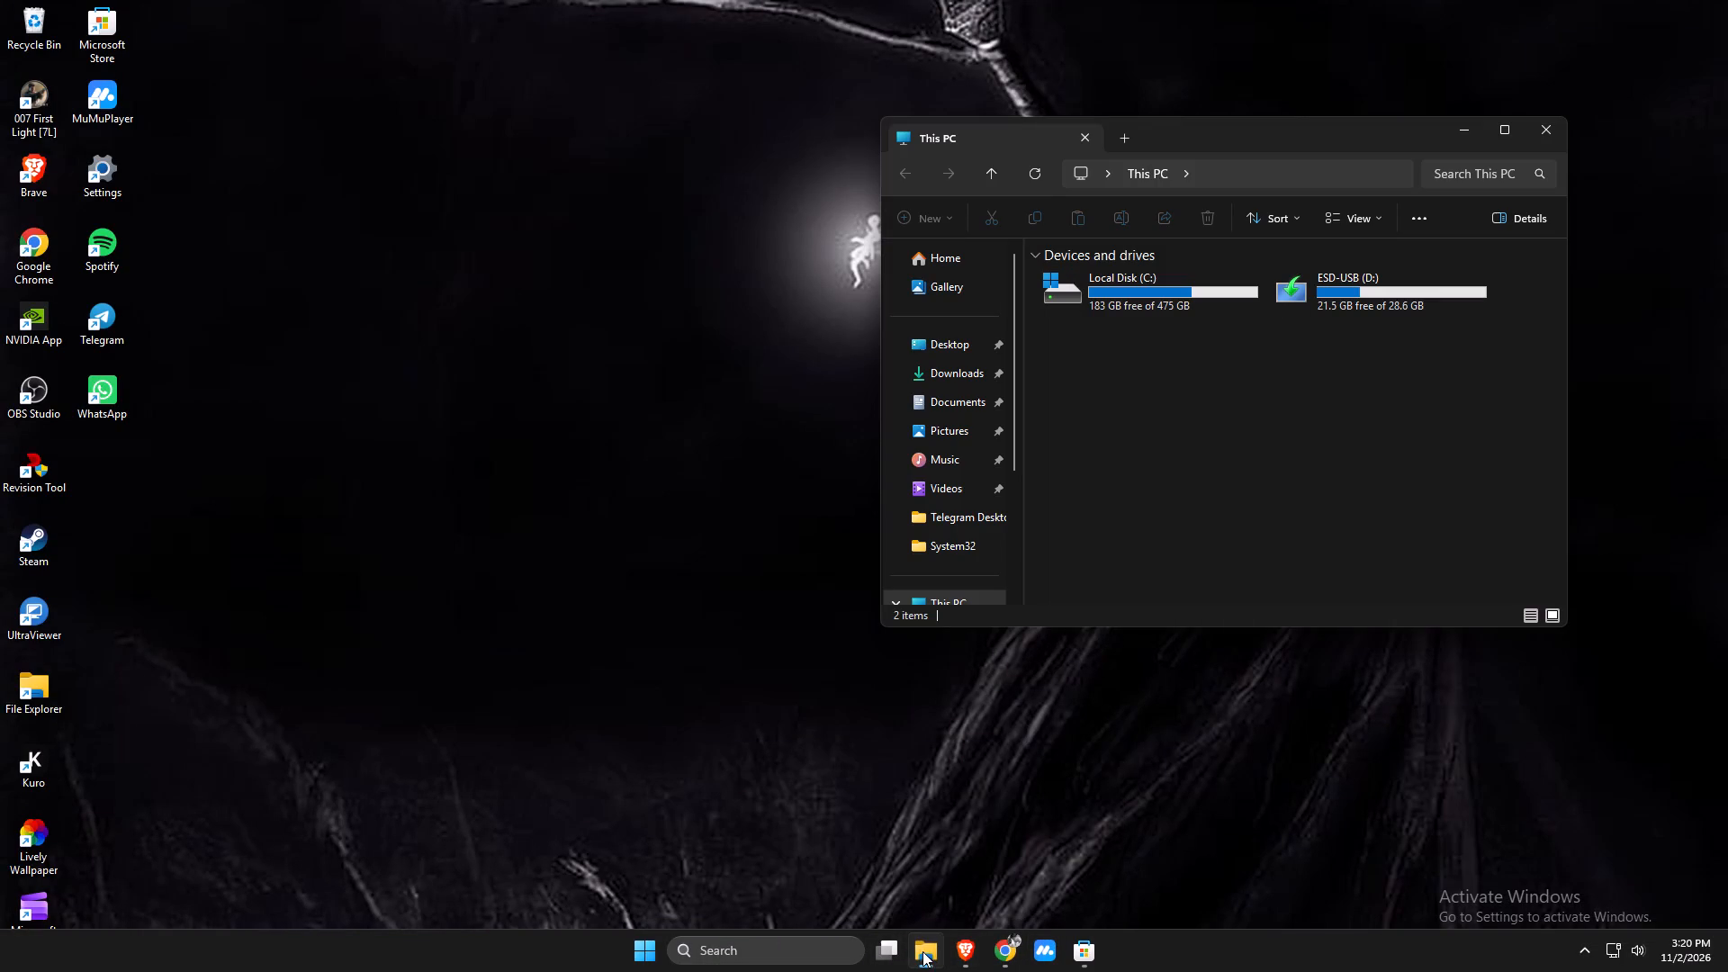
{"action": "left_click", "coordinate": [931, 366]}
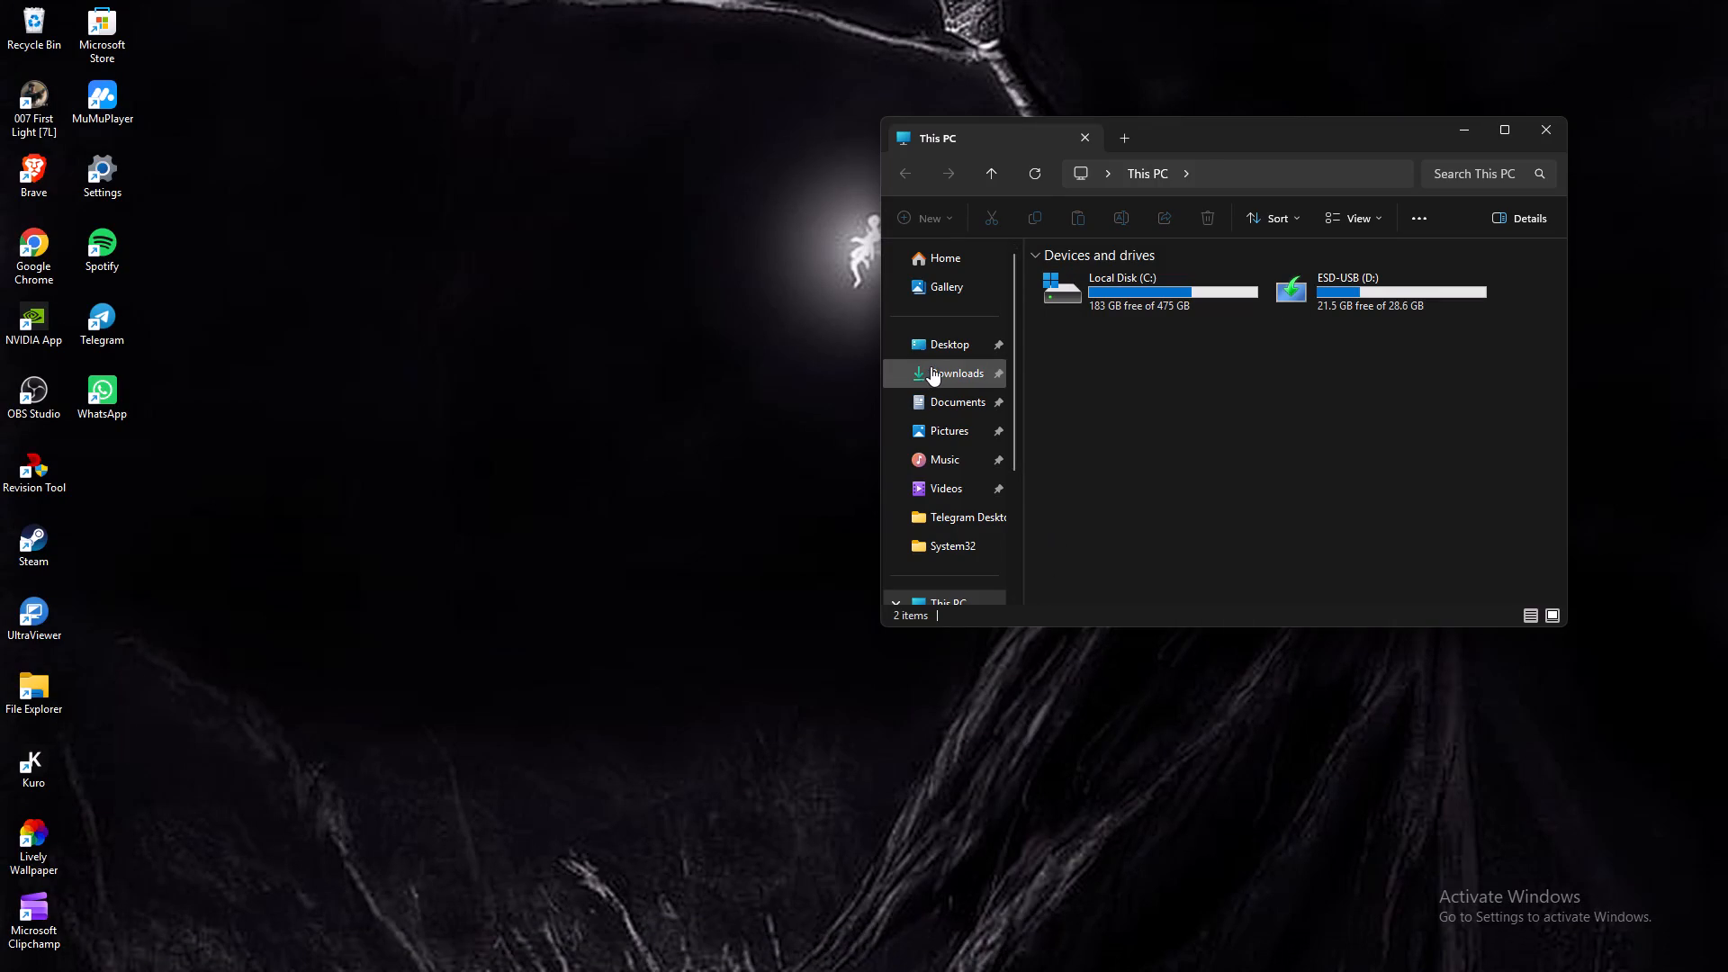
{"action": "double_click", "coordinate": [1127, 272]}
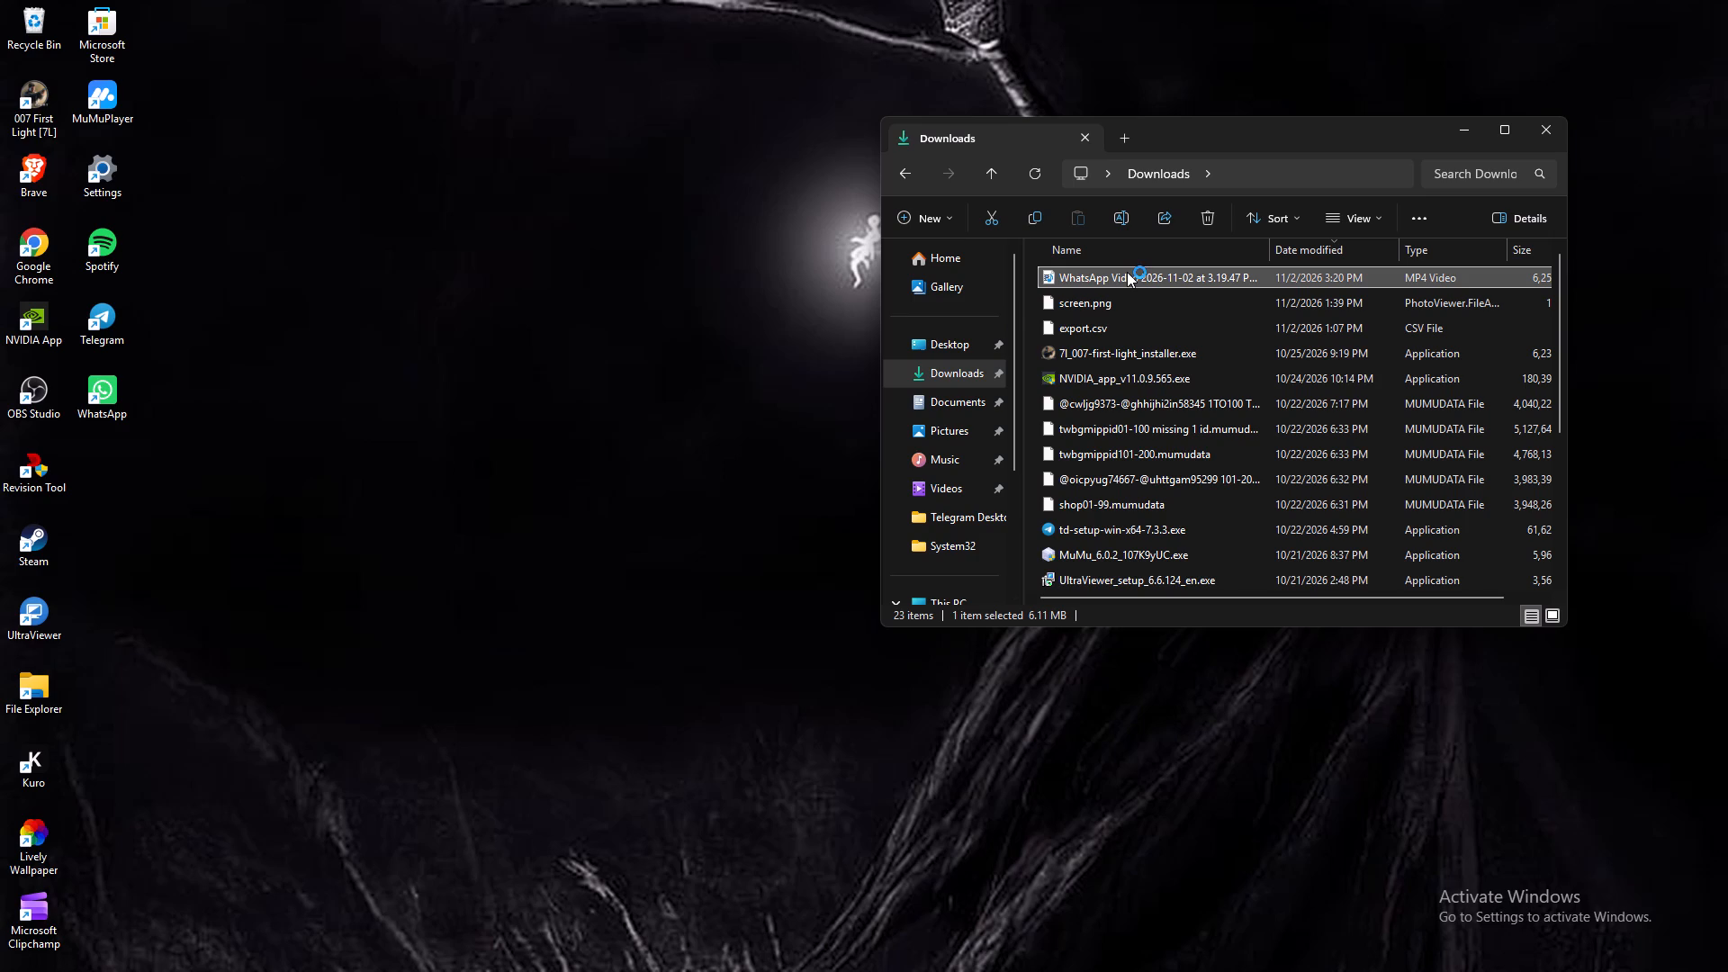
{"action": "right_click", "coordinate": [1127, 272]}
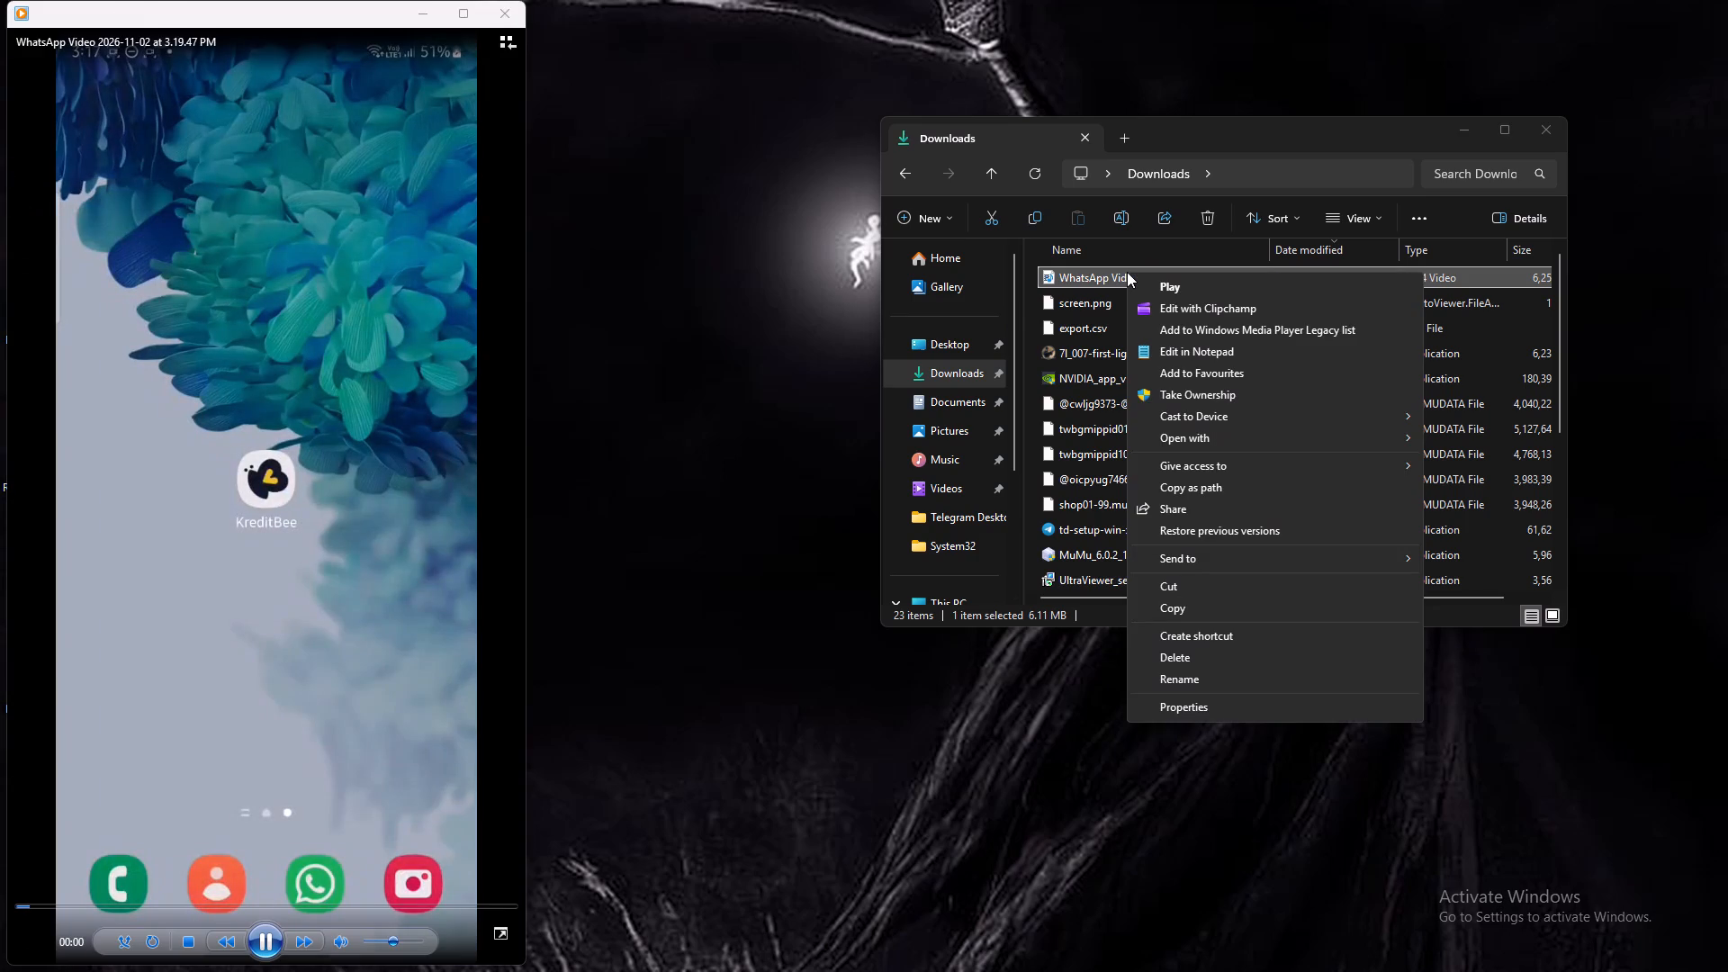
{"action": "left_click", "coordinate": [1219, 309]}
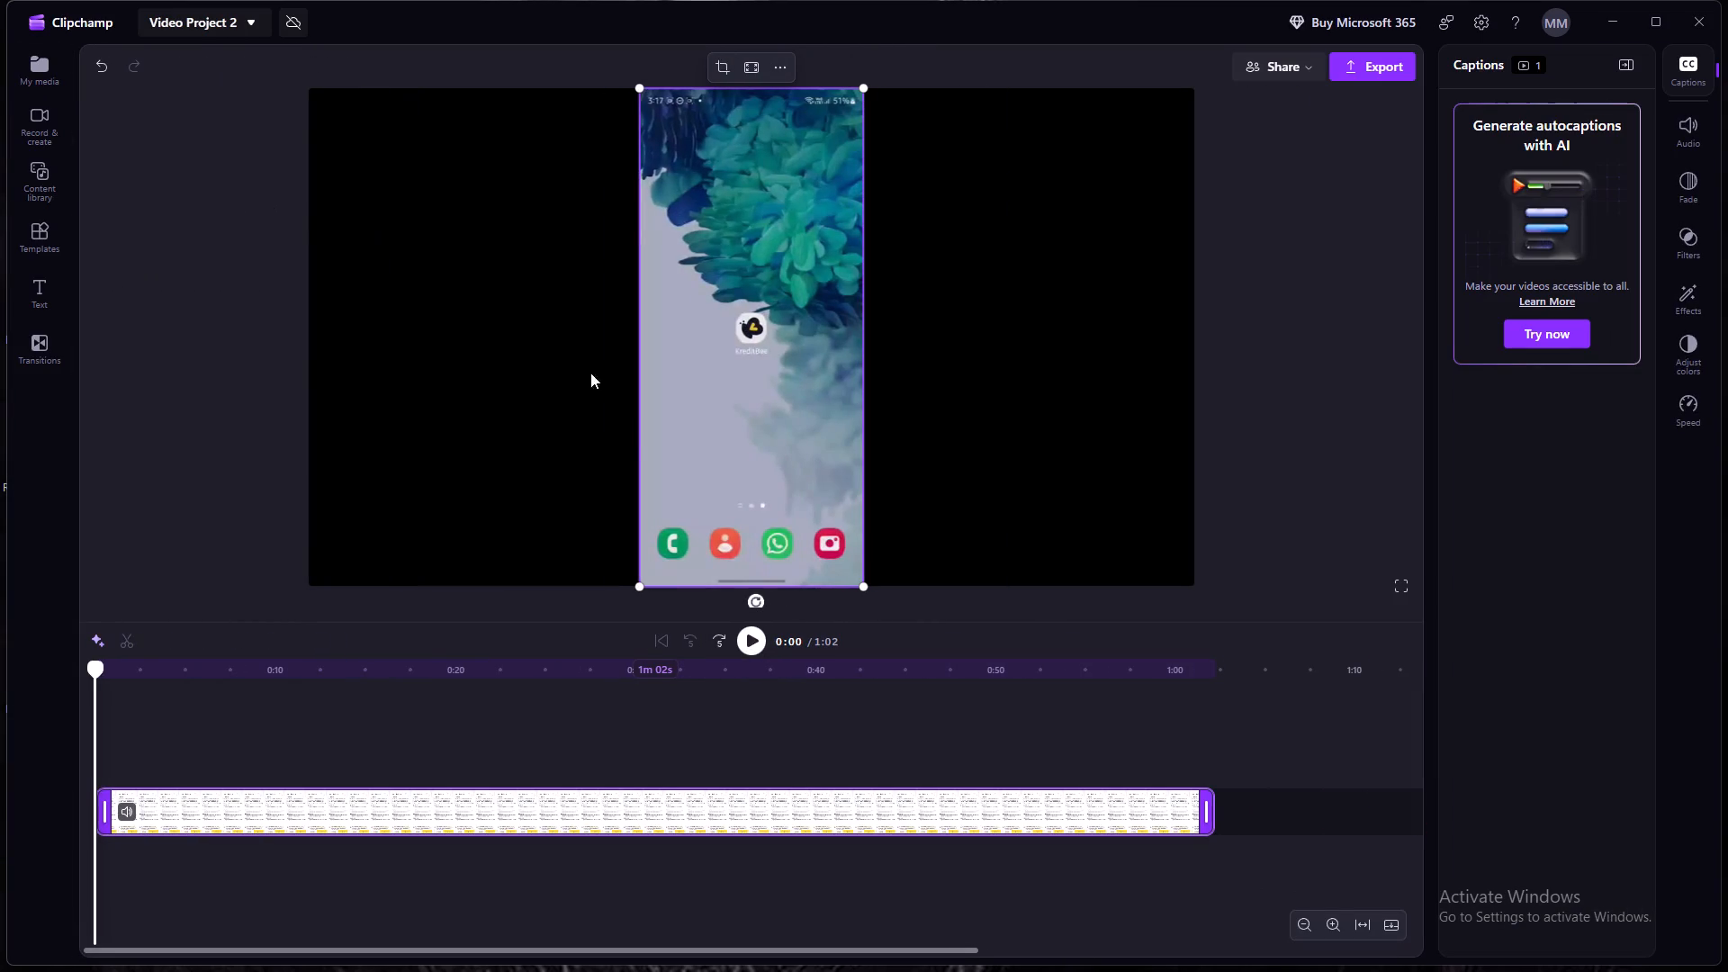
Review the phone recording's first 20 seconds to examine where the login and phone number screens appear.
{"action": "left_click", "coordinate": [749, 636]}
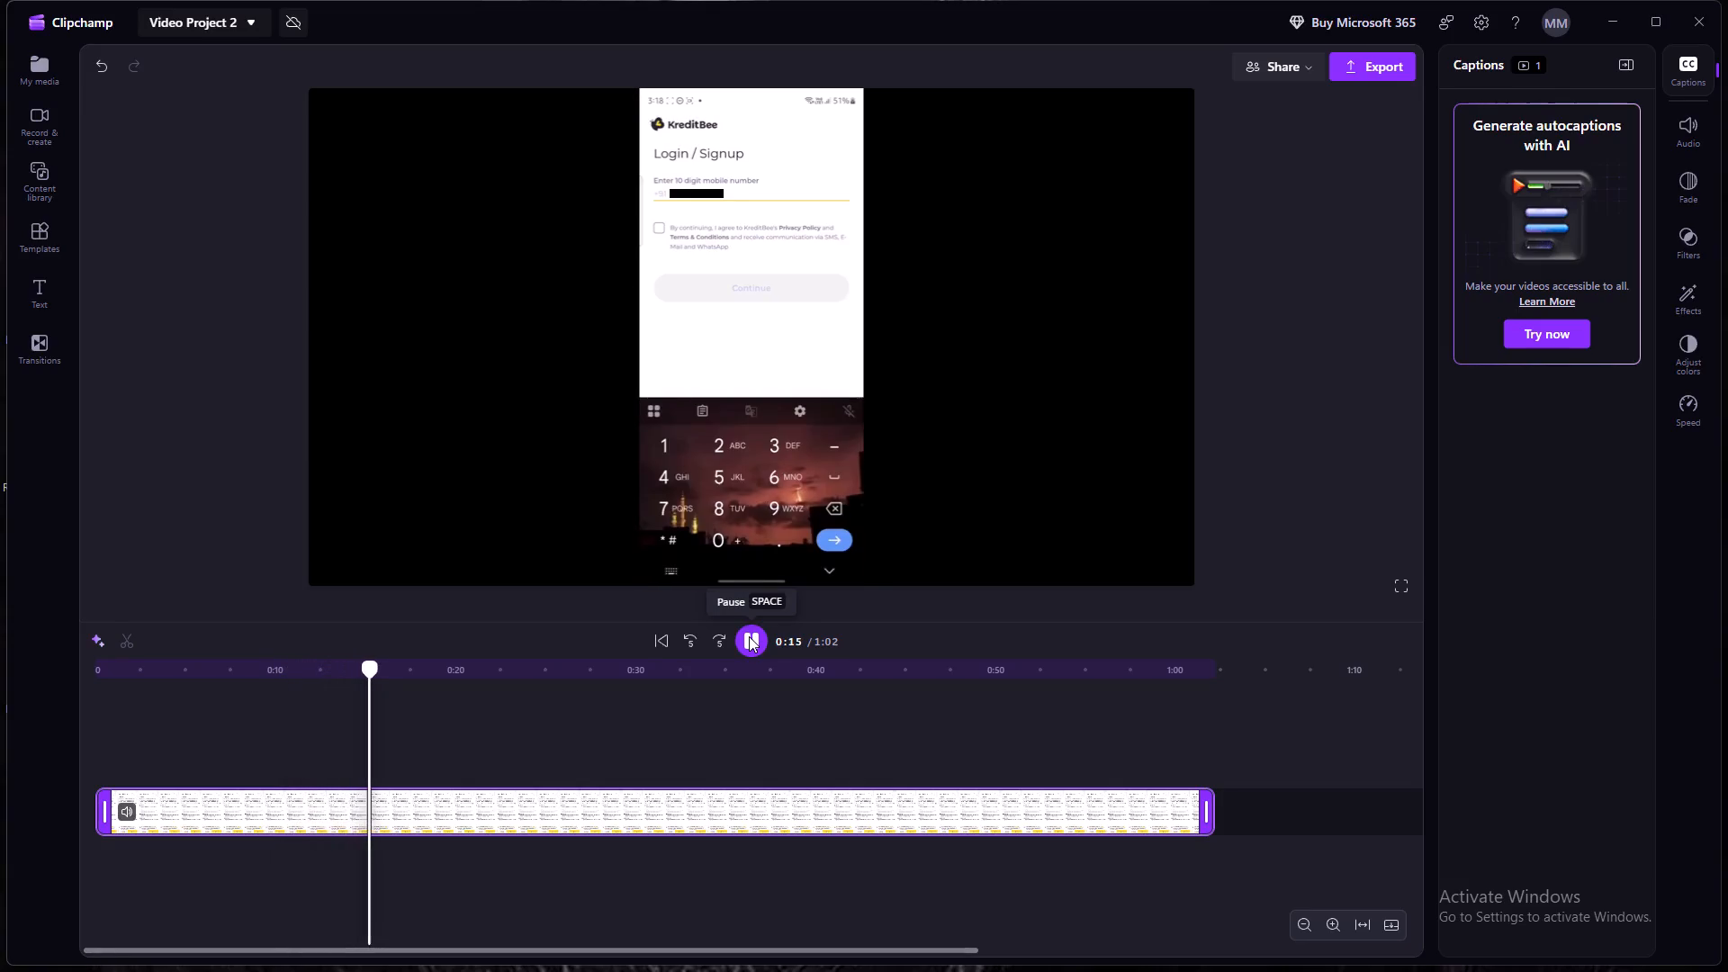
{"action": "left_click", "coordinate": [749, 636]}
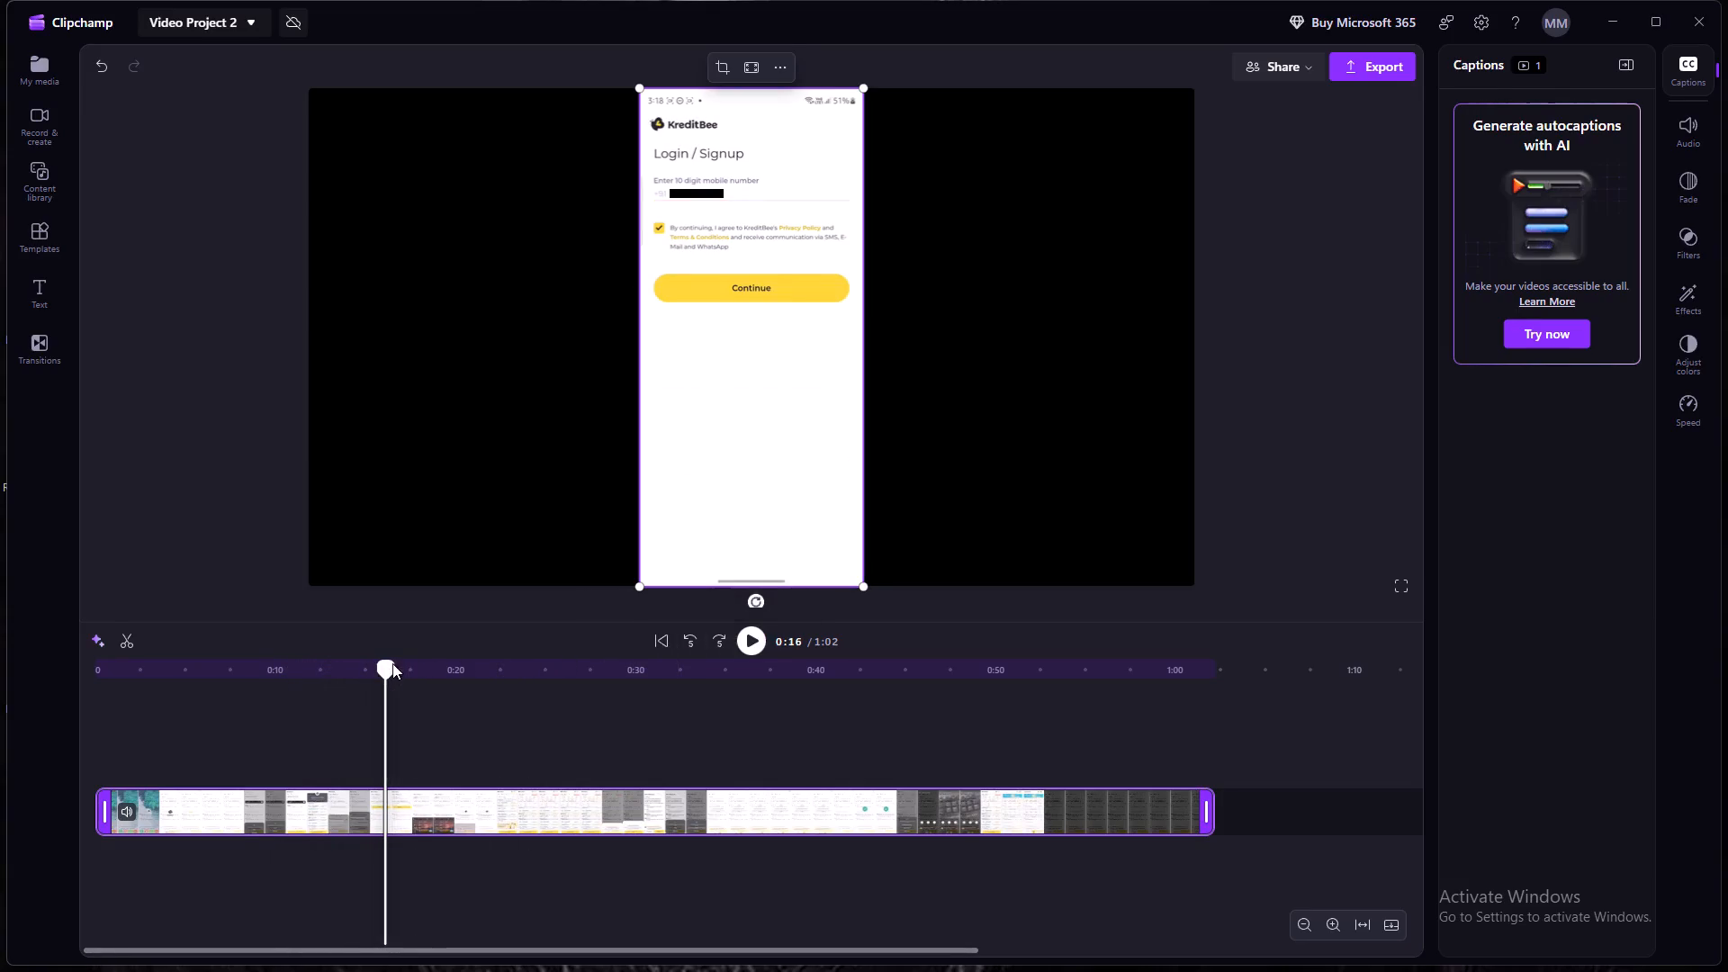
{"action": "left_click_drag", "start_coordinate": [392, 663], "coordinate": [356, 677]}
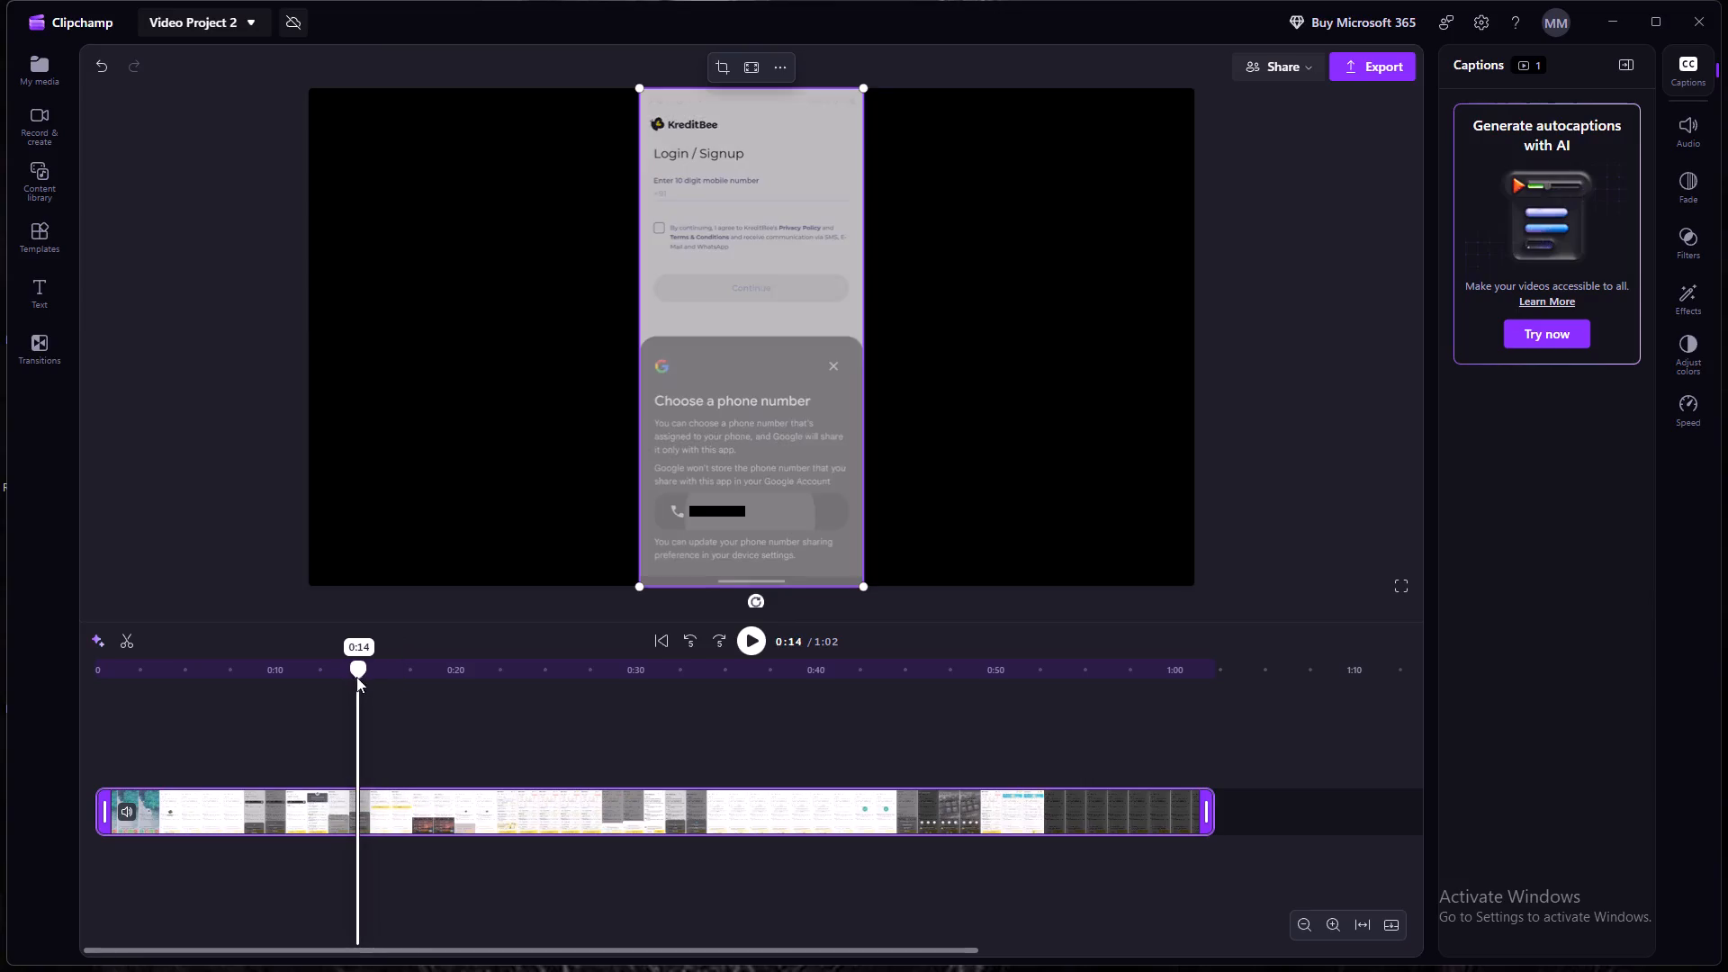
{"action": "left_click_drag", "start_coordinate": [356, 677], "coordinate": [333, 684]}
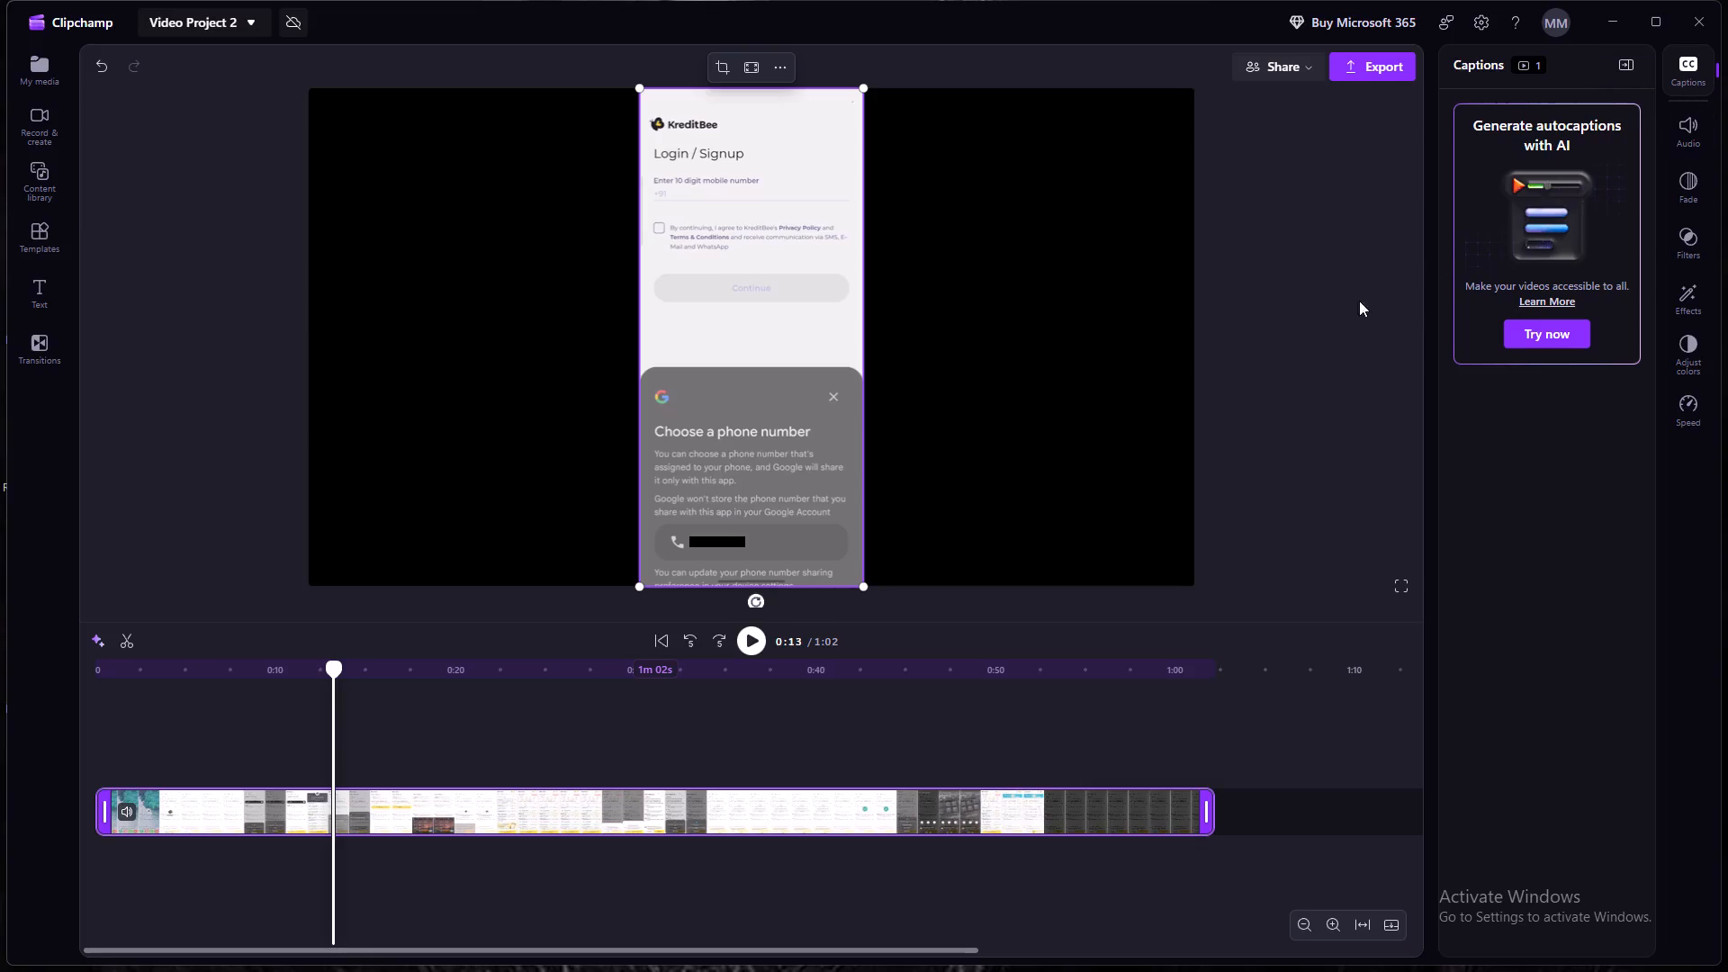
{"action": "left_click", "coordinate": [438, 720]}
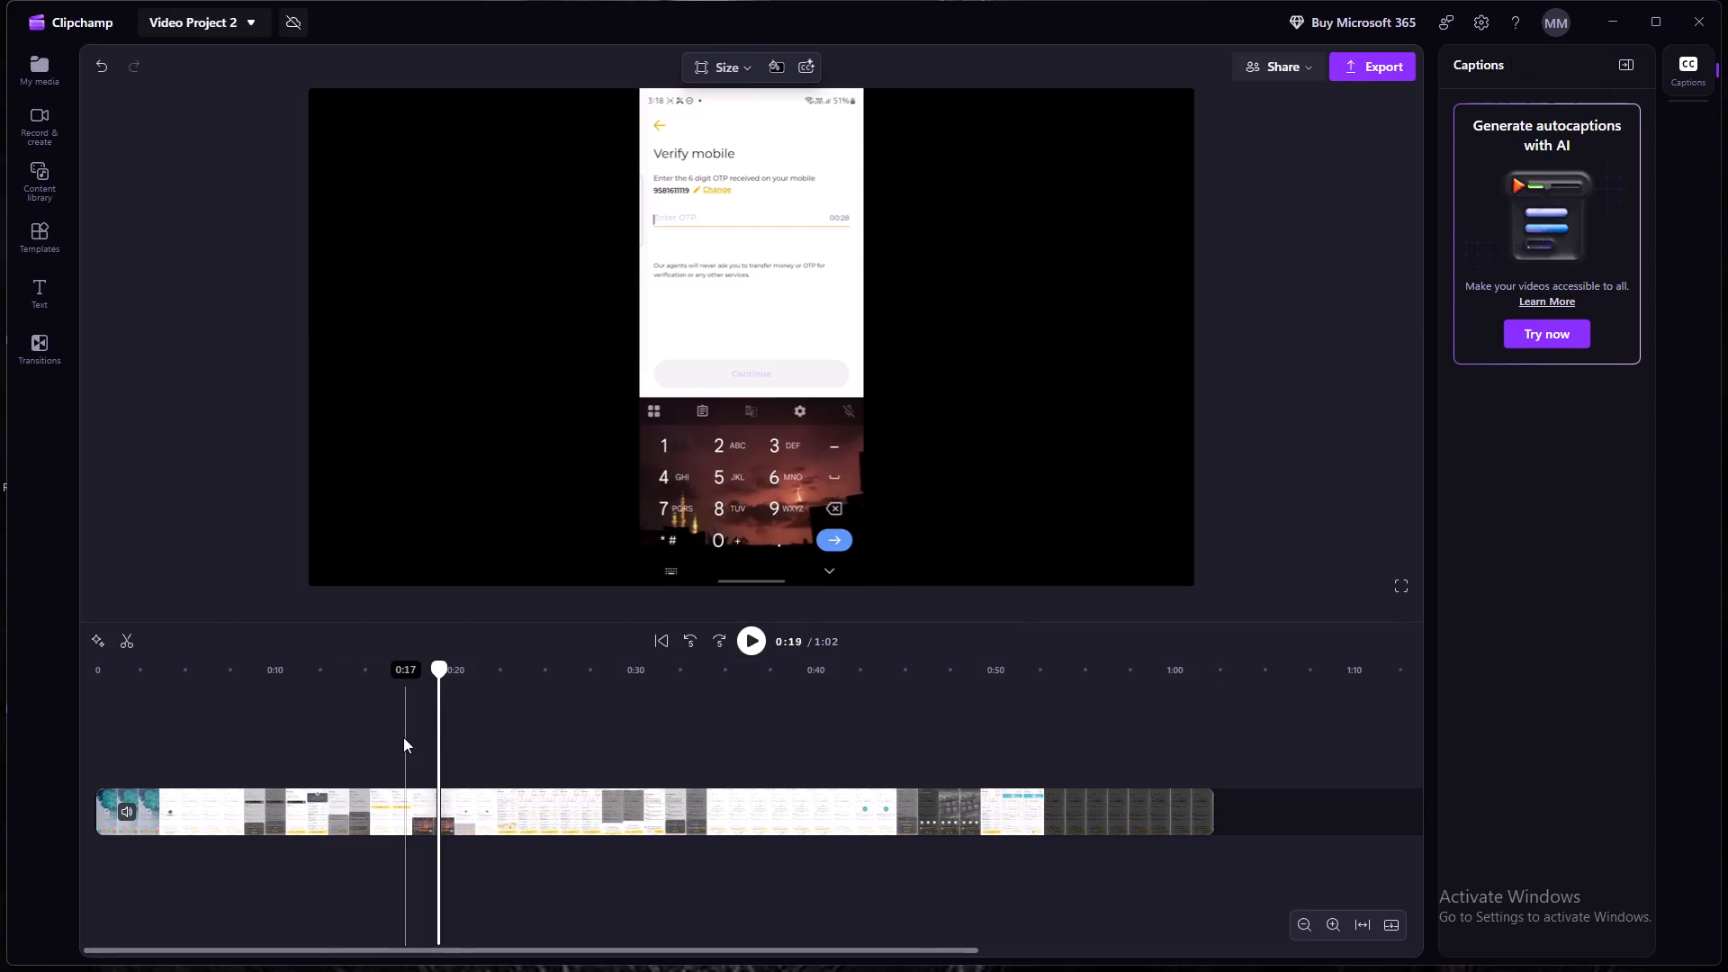
{"action": "left_click", "coordinate": [355, 740]}
{"action": "left_click", "coordinate": [278, 740]}
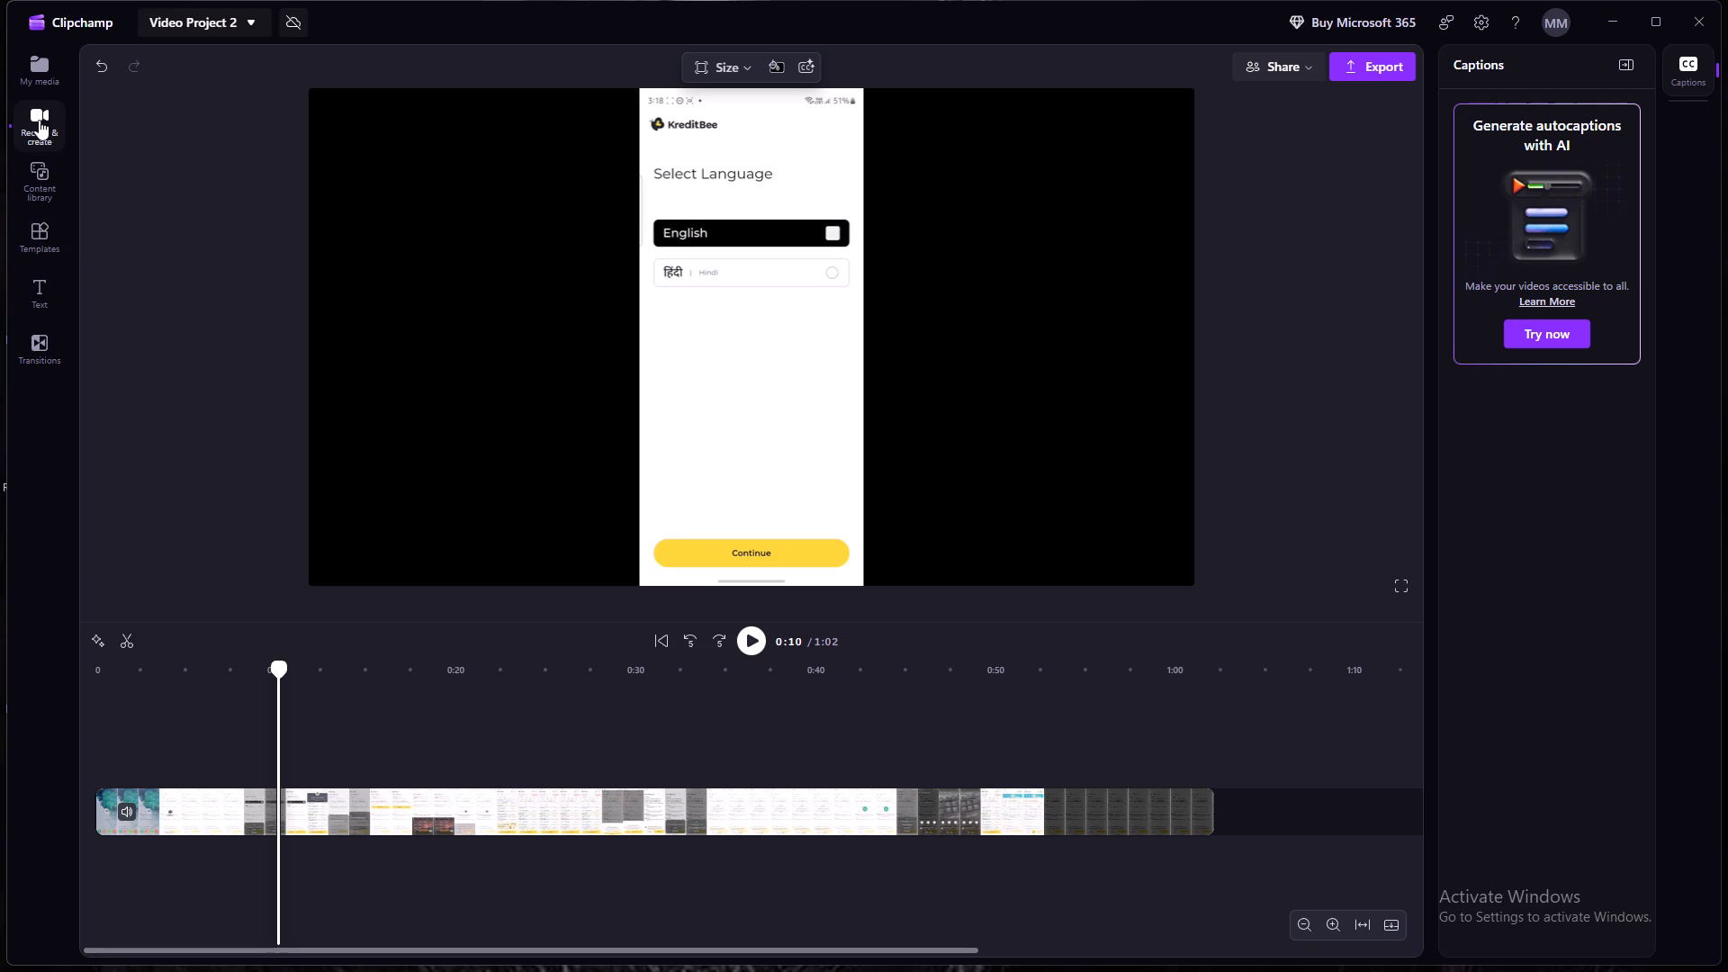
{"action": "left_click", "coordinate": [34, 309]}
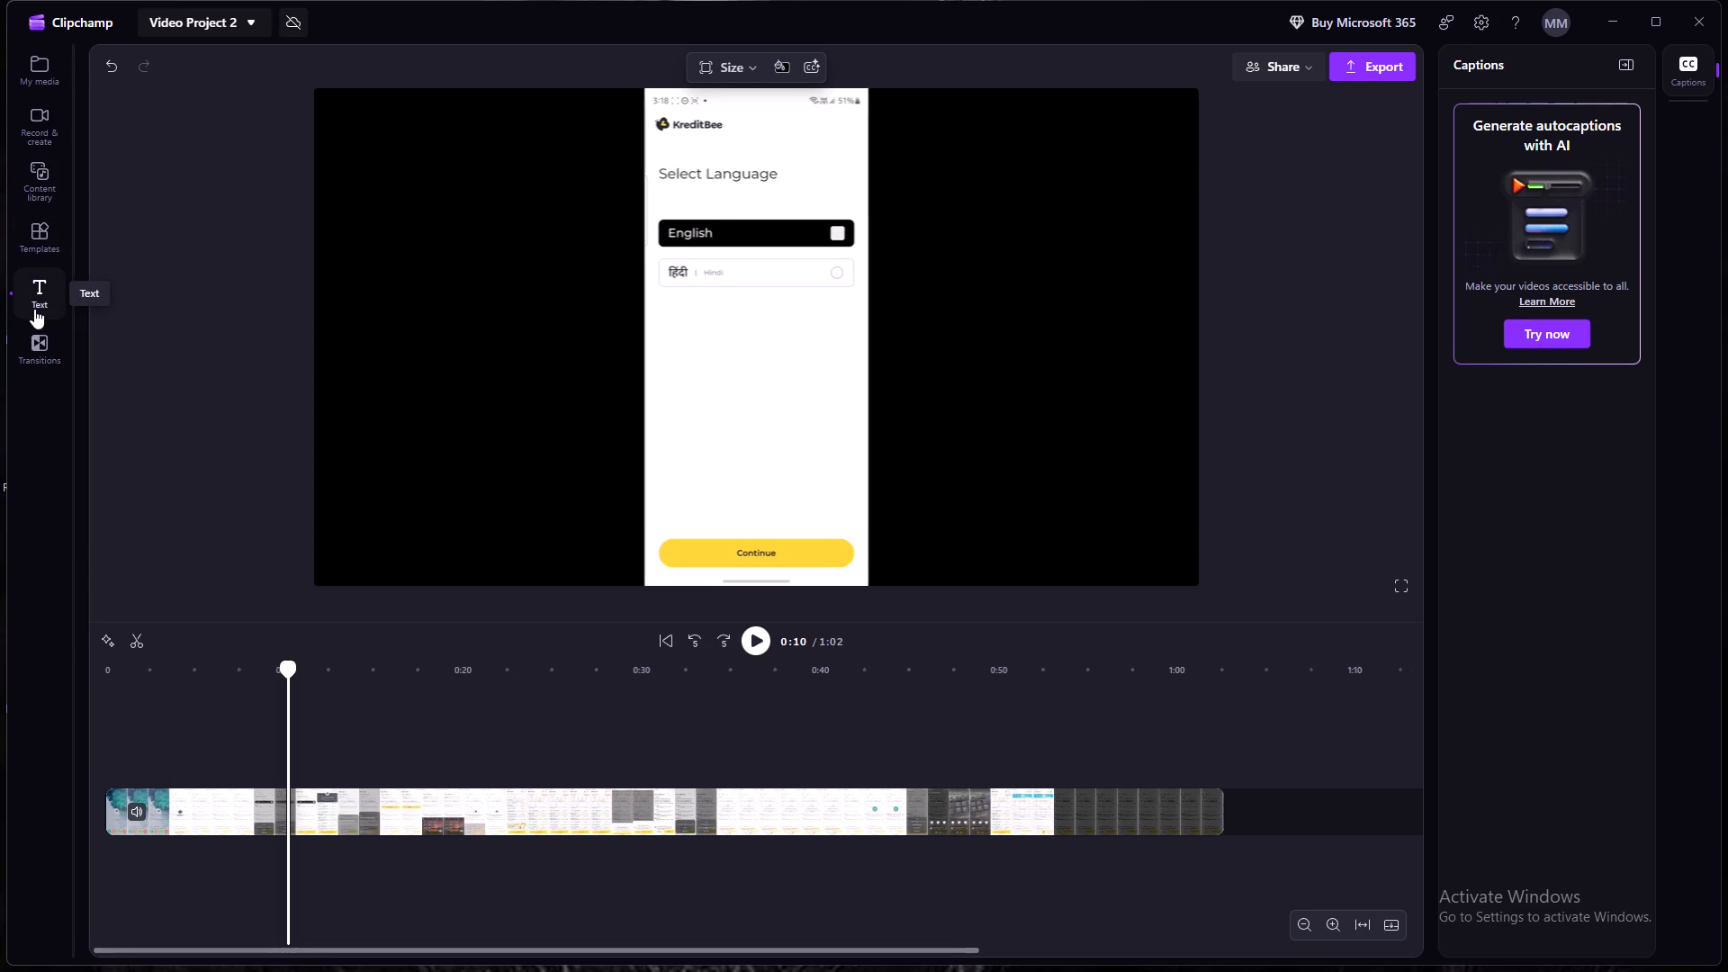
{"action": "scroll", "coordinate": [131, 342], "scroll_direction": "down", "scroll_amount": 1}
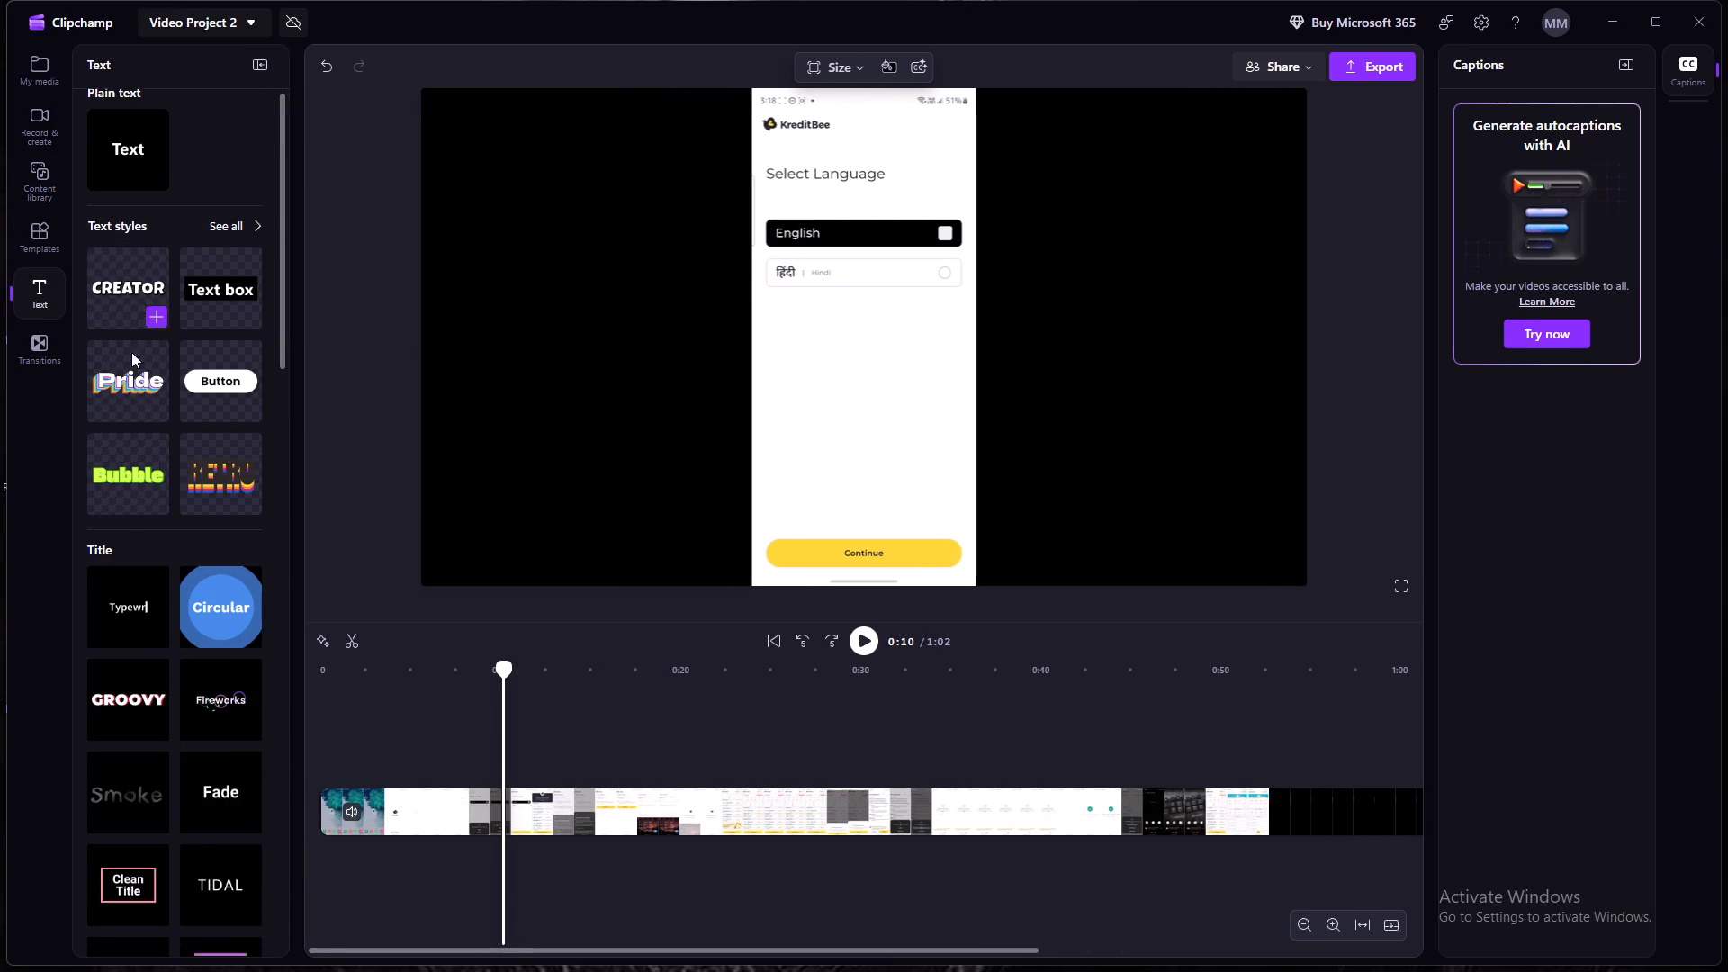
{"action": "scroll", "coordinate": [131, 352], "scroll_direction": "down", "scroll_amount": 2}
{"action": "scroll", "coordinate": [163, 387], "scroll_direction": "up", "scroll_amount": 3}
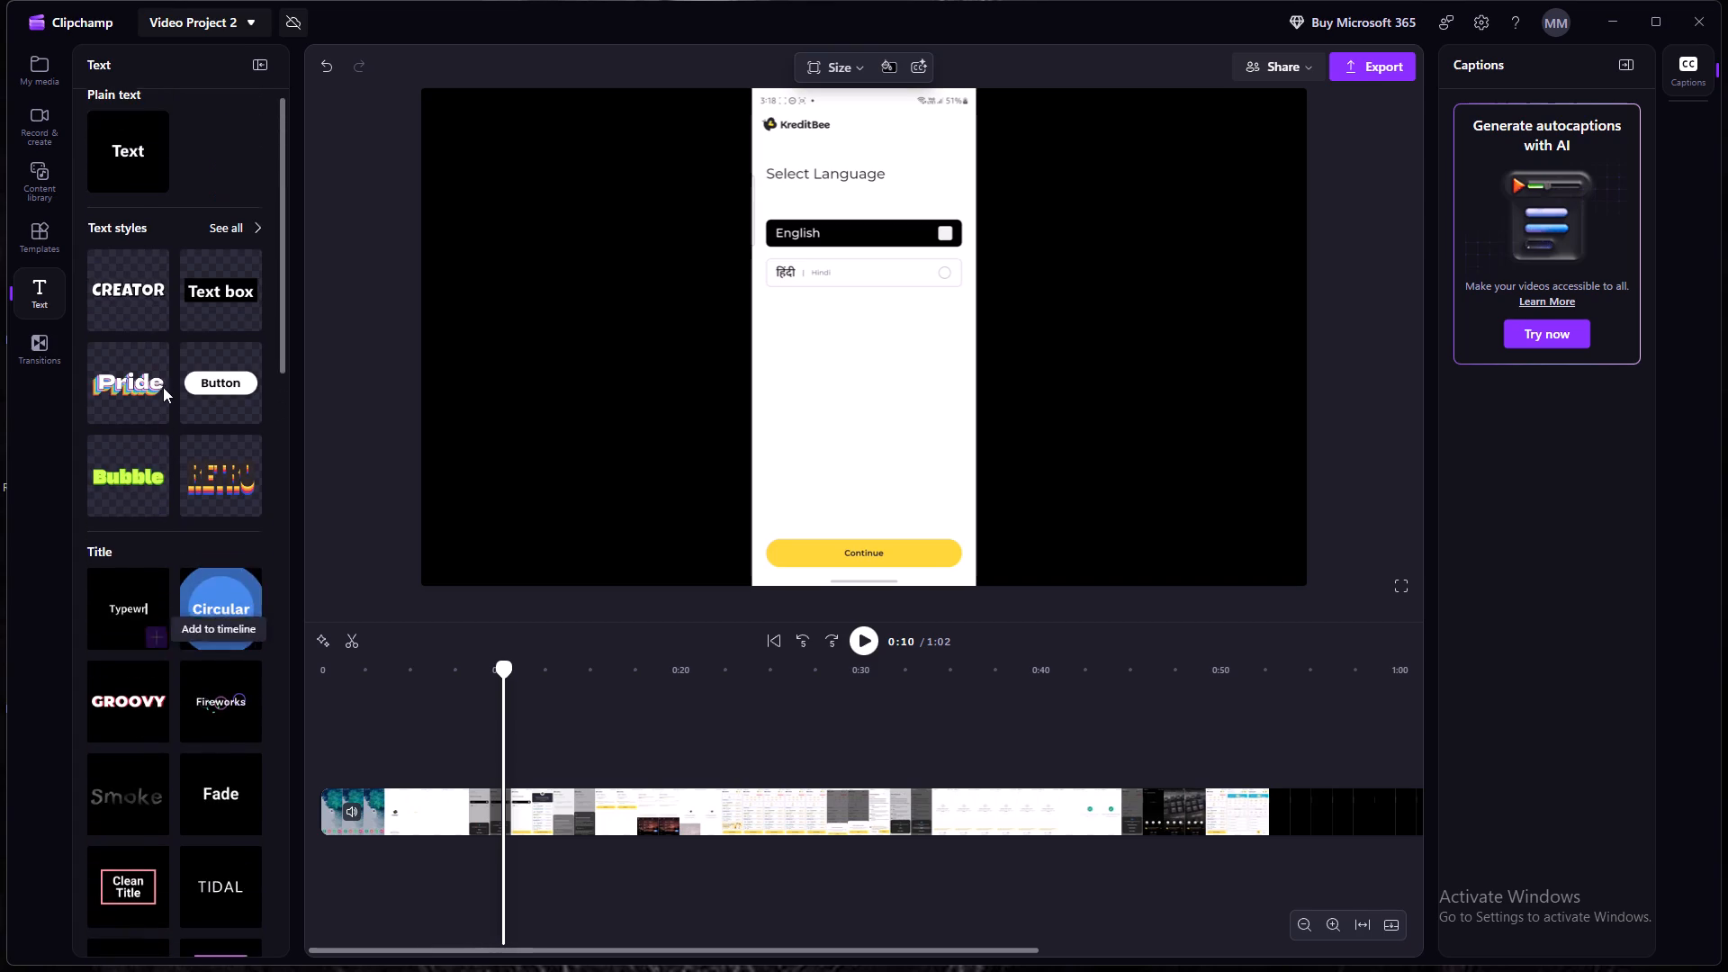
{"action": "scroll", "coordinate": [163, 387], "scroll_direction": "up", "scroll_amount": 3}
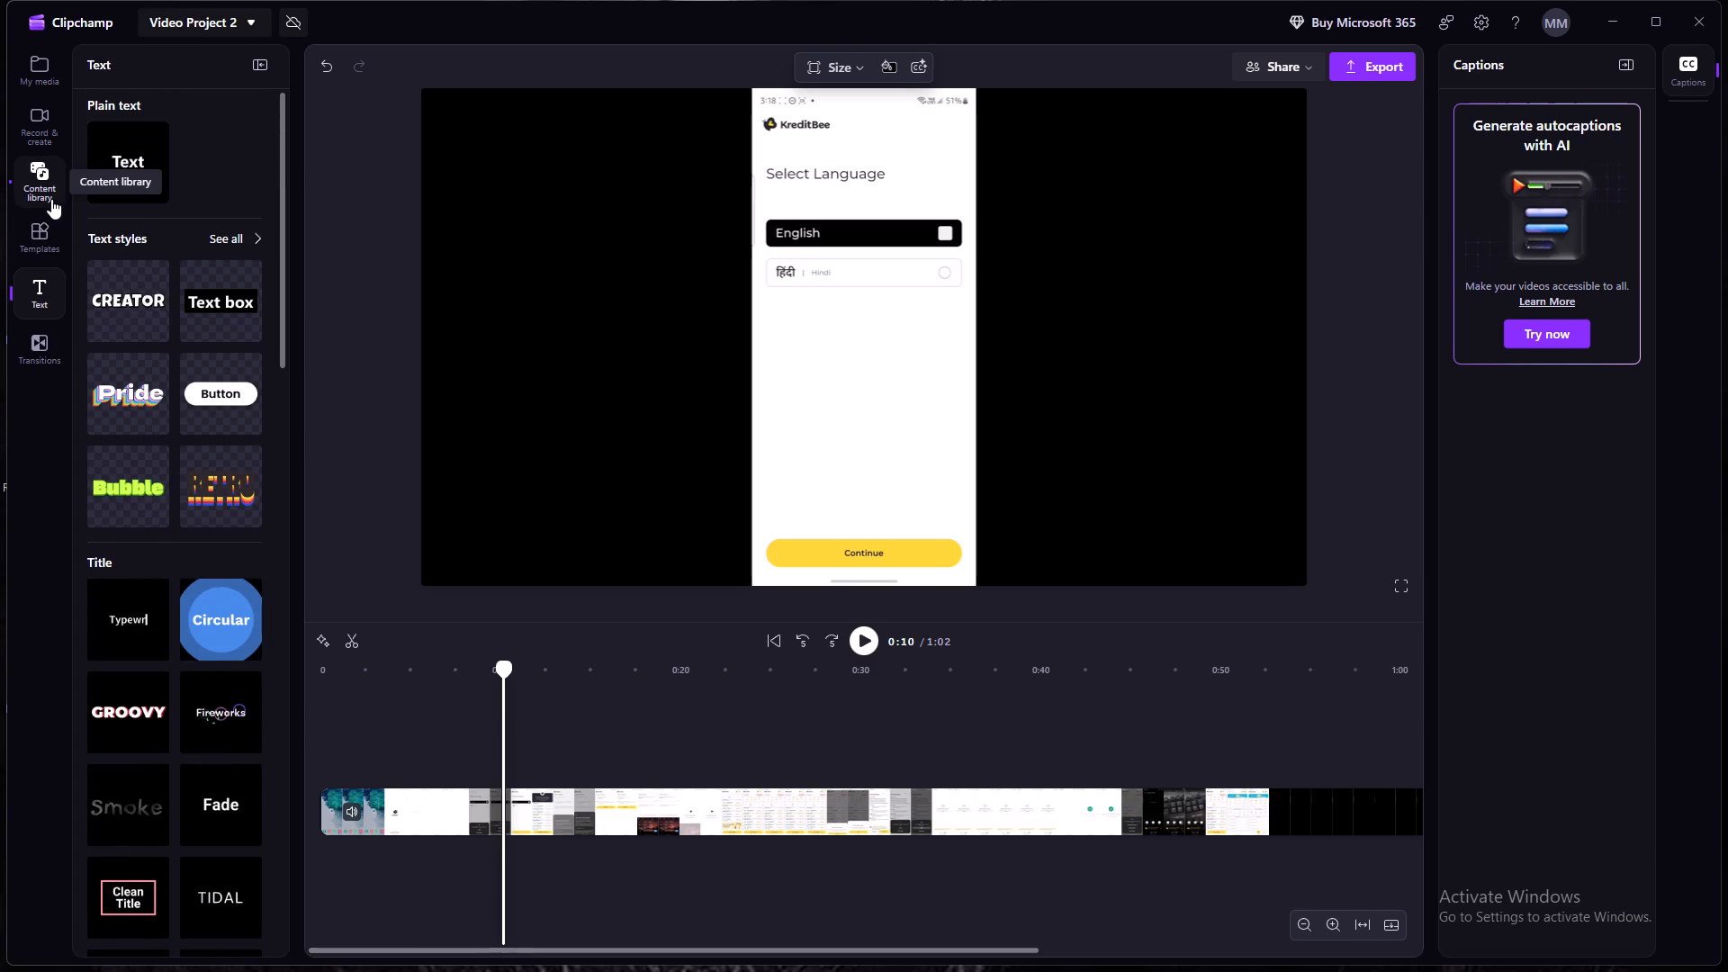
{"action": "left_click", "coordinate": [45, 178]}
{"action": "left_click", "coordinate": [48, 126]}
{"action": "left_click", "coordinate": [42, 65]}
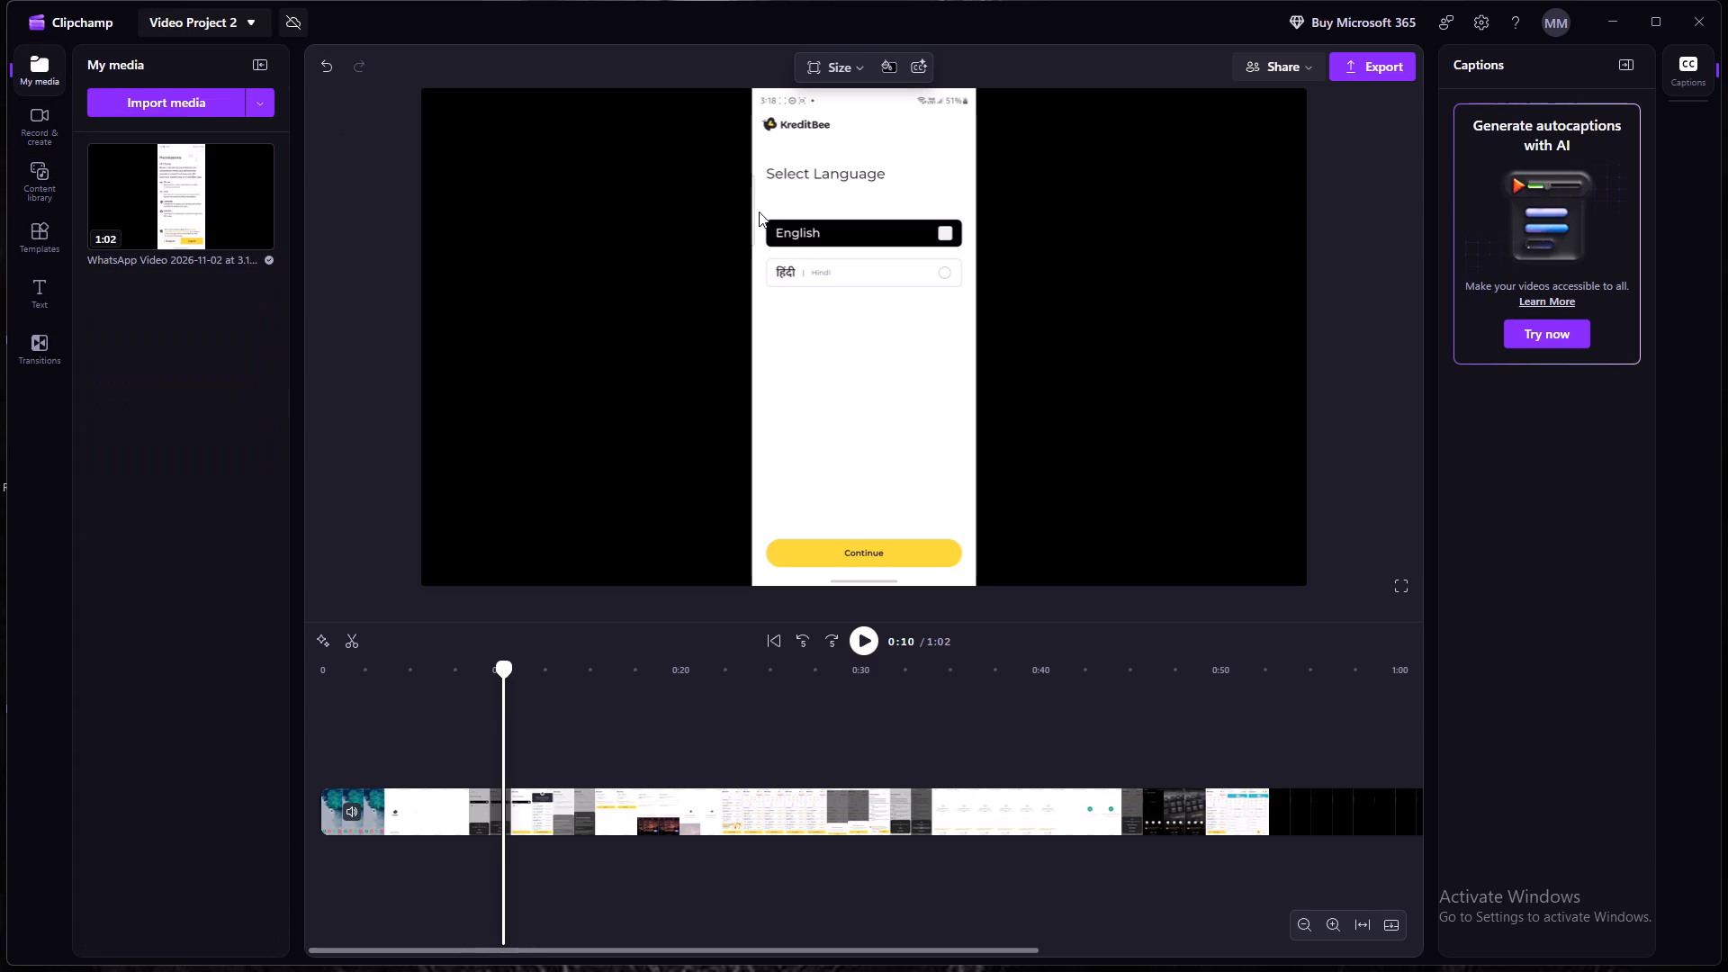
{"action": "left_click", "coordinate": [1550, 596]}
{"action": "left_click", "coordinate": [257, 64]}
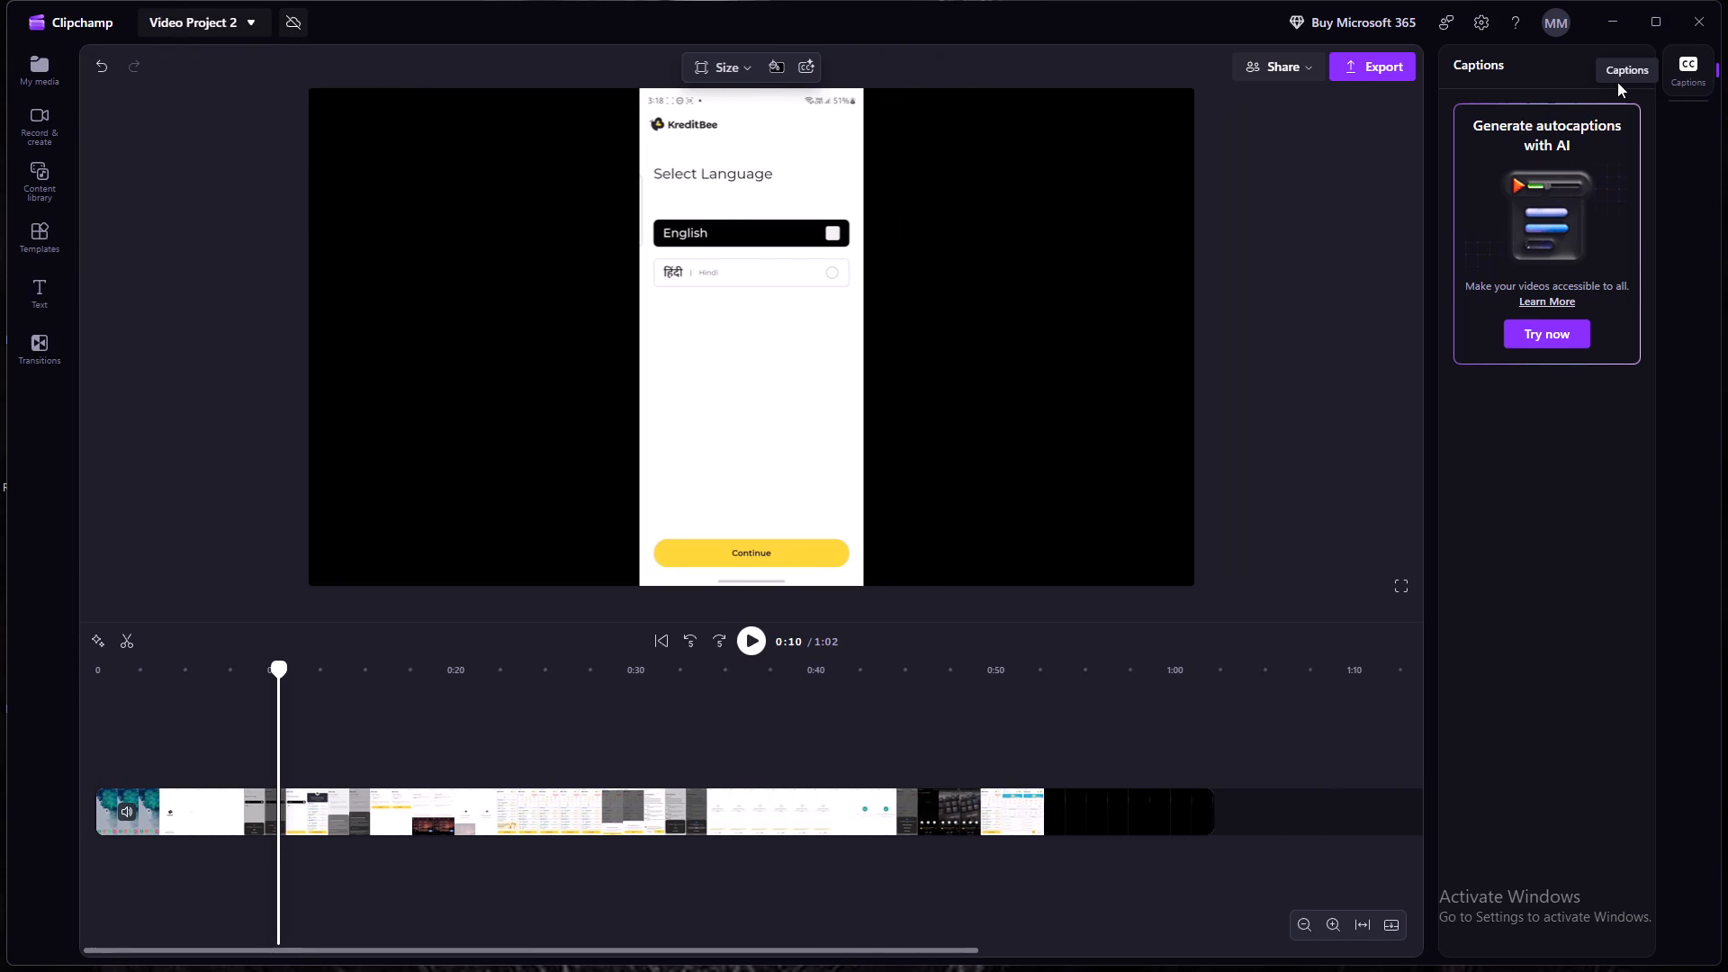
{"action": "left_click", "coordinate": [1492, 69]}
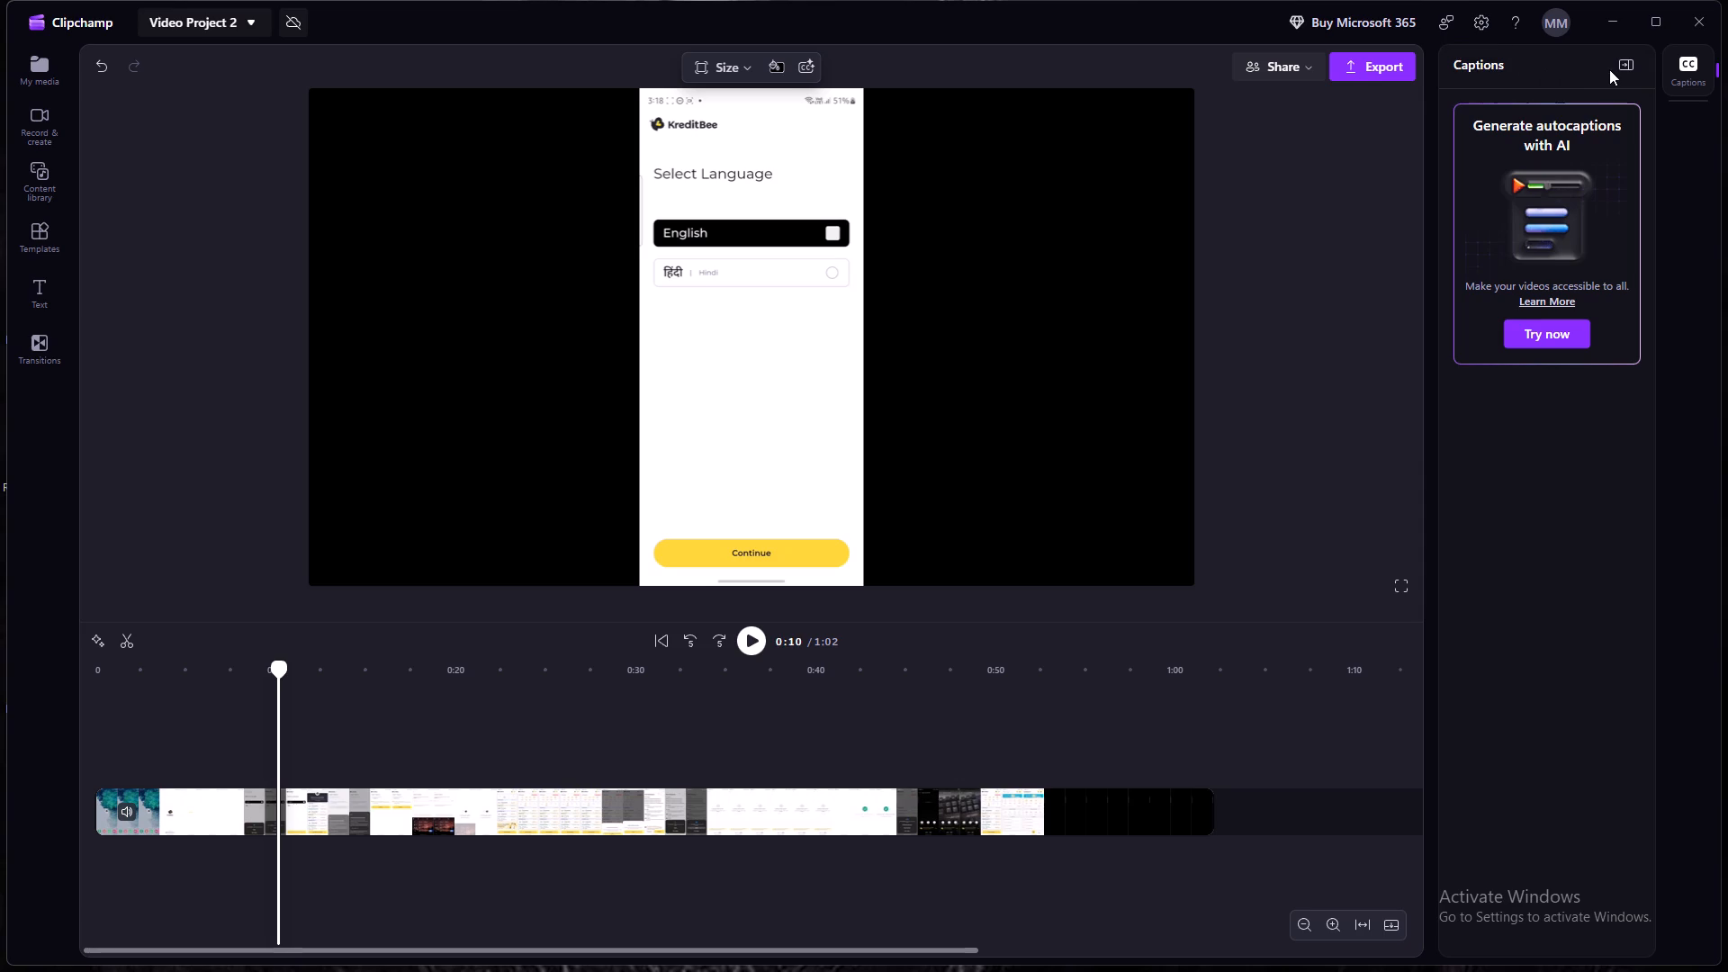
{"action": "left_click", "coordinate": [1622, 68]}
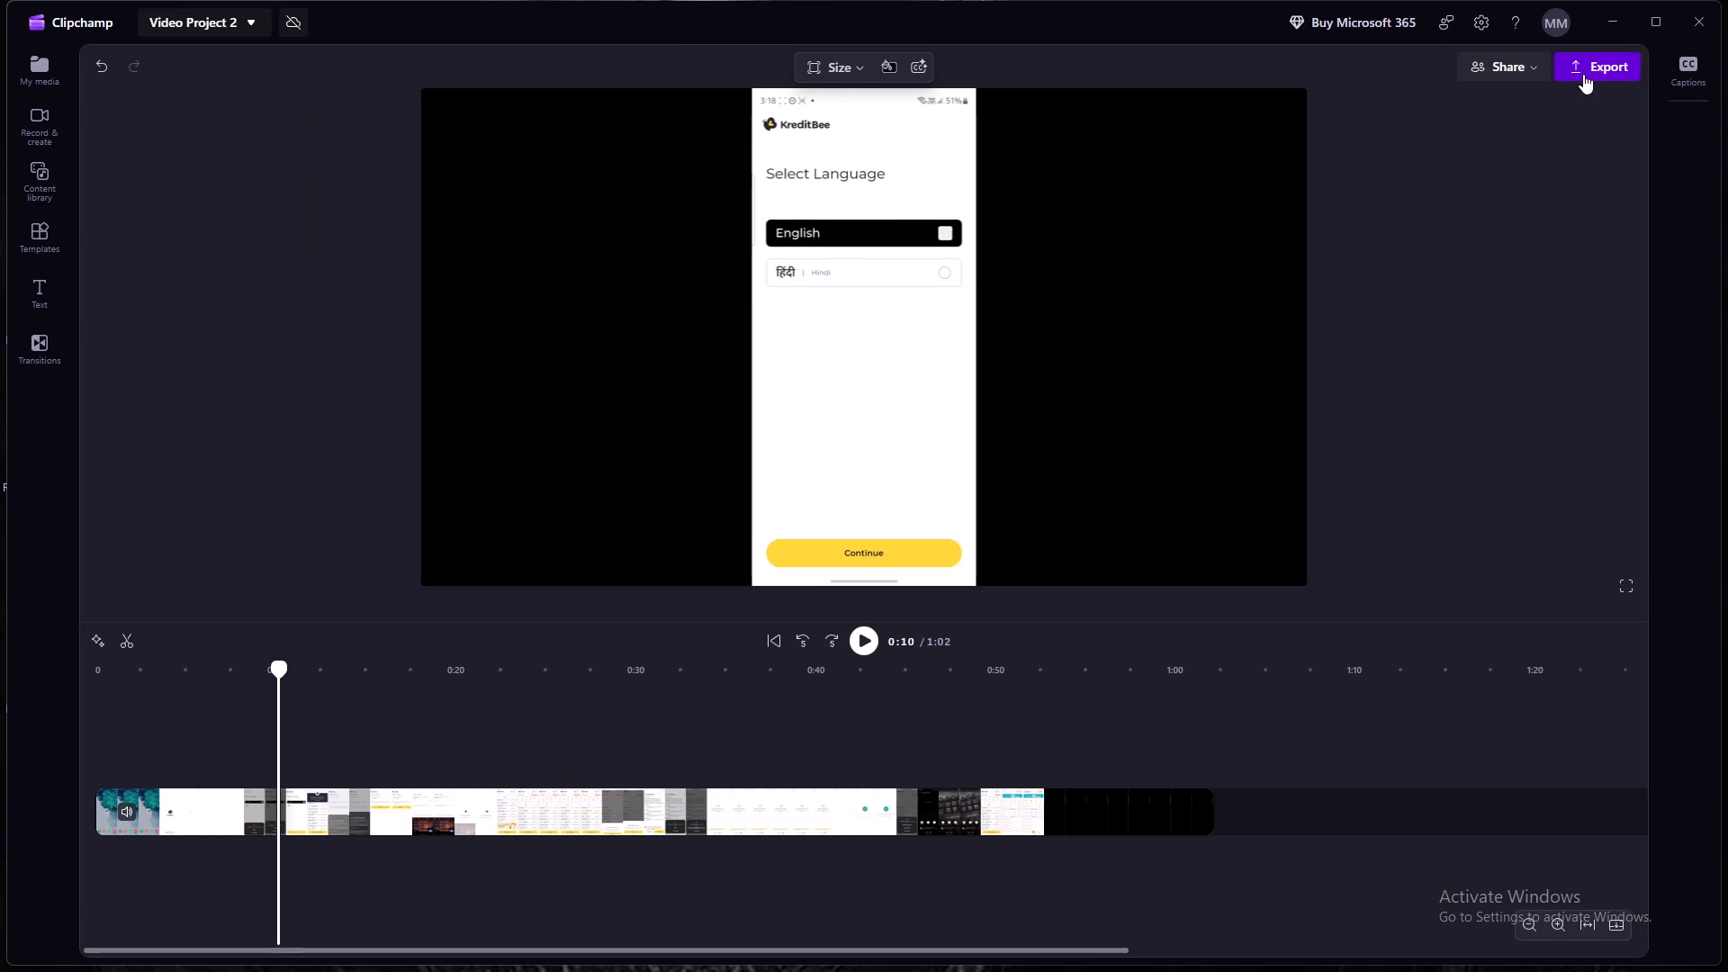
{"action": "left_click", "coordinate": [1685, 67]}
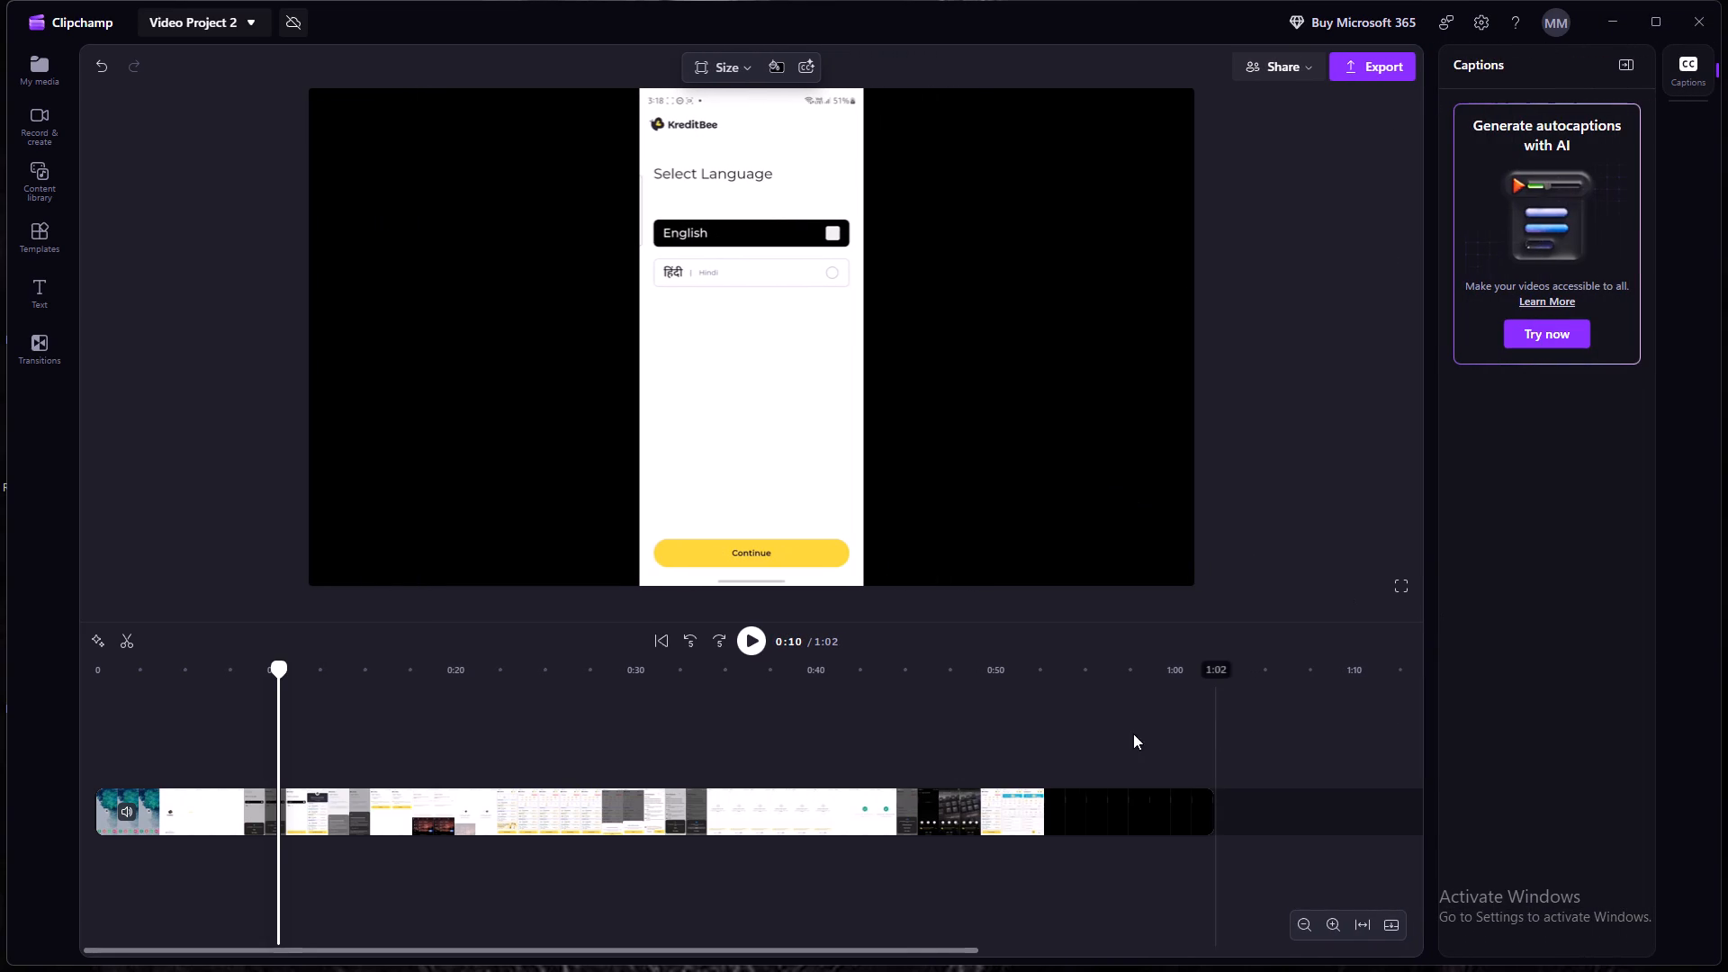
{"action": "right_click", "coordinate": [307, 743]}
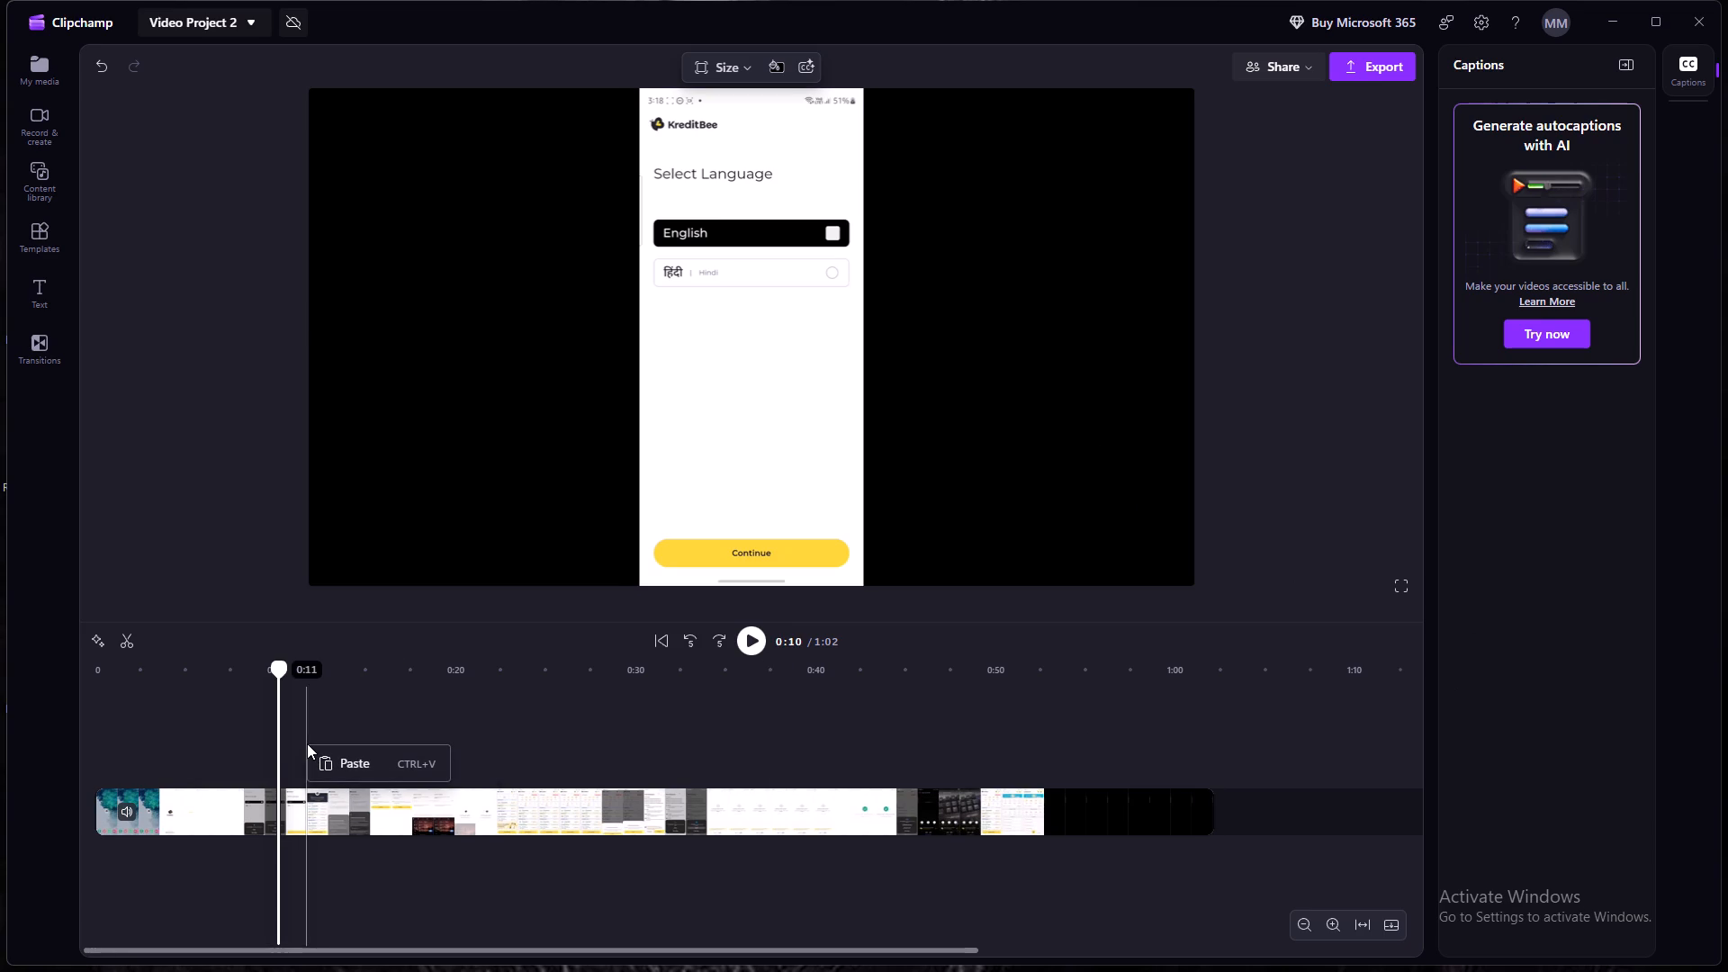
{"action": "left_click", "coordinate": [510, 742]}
Add a rectangle shape from the content library to the timeline at 0:12, where the phone number prompt is about to appear.
{"action": "left_click", "coordinate": [244, 655]}
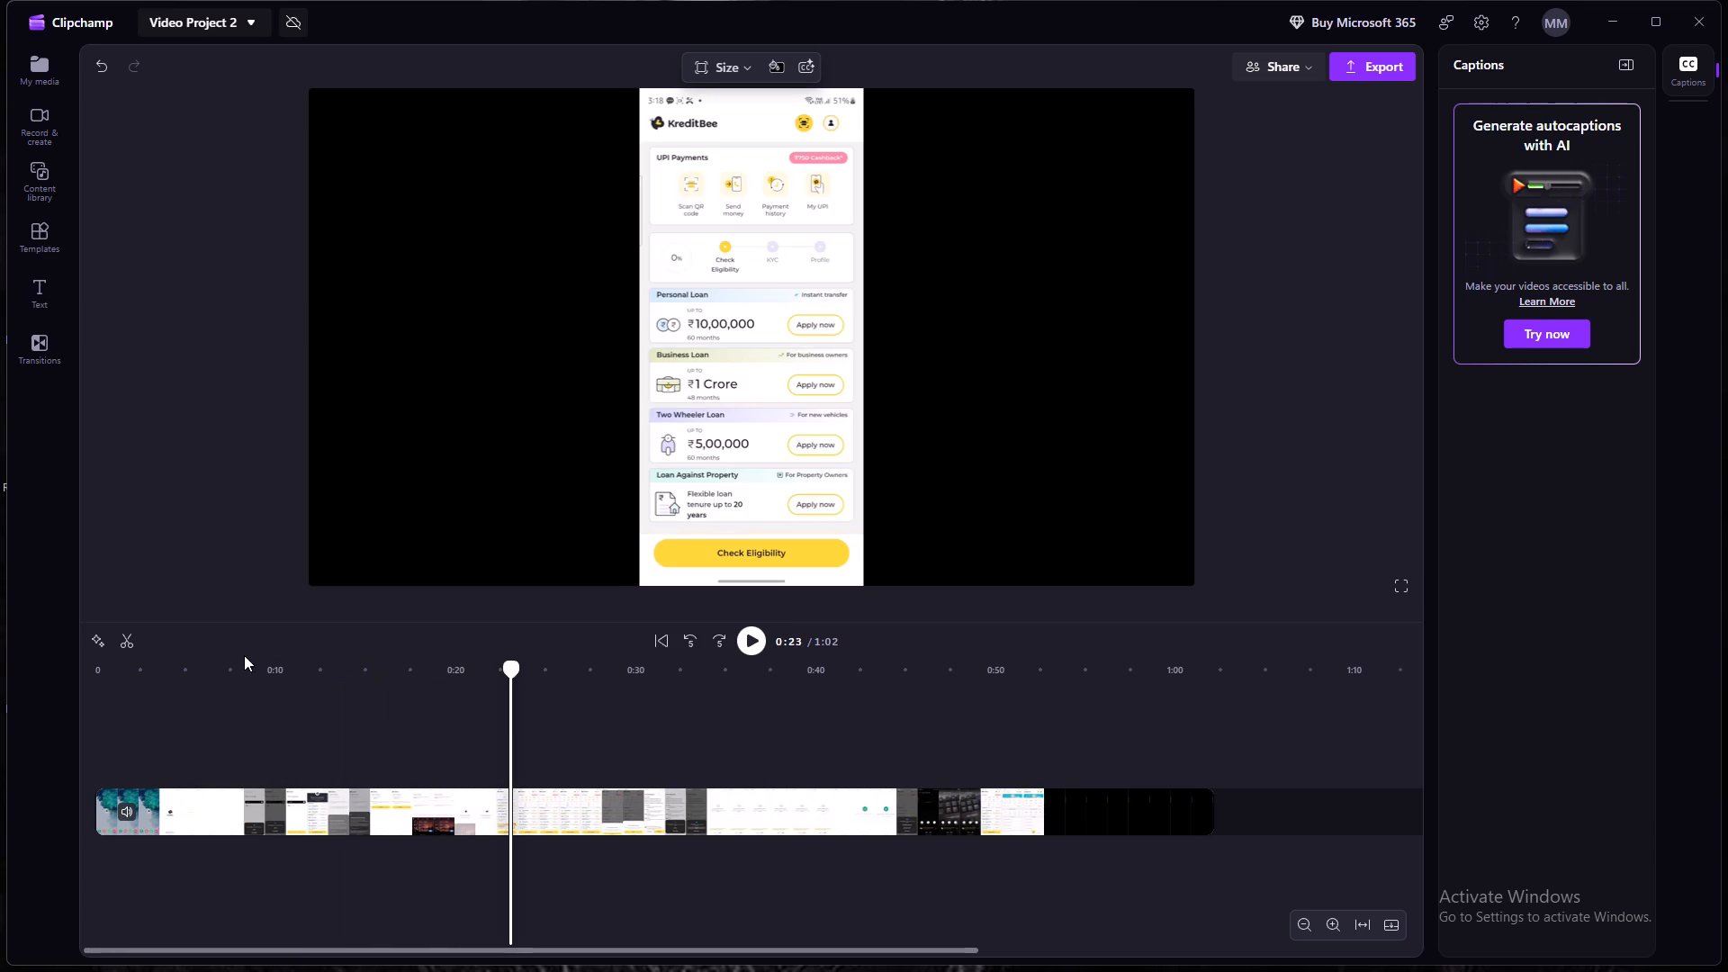
{"action": "left_click", "coordinate": [280, 686]}
{"action": "left_click", "coordinate": [256, 698]}
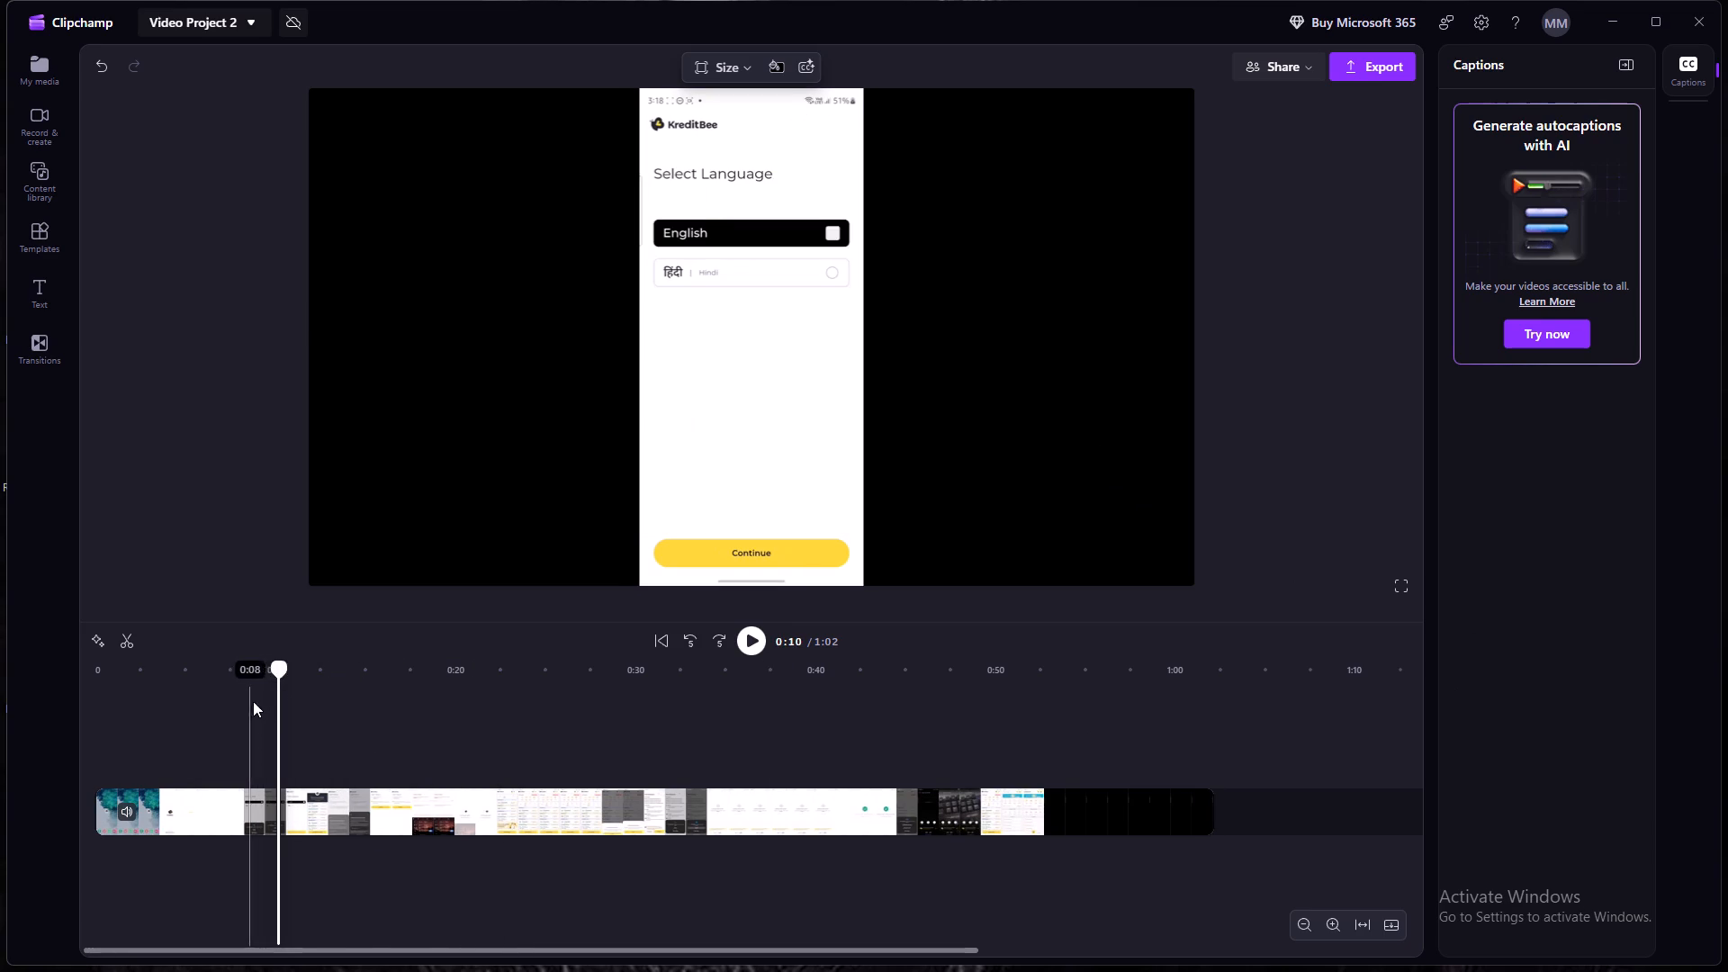
{"action": "left_click", "coordinate": [288, 702]}
{"action": "left_click", "coordinate": [302, 703]}
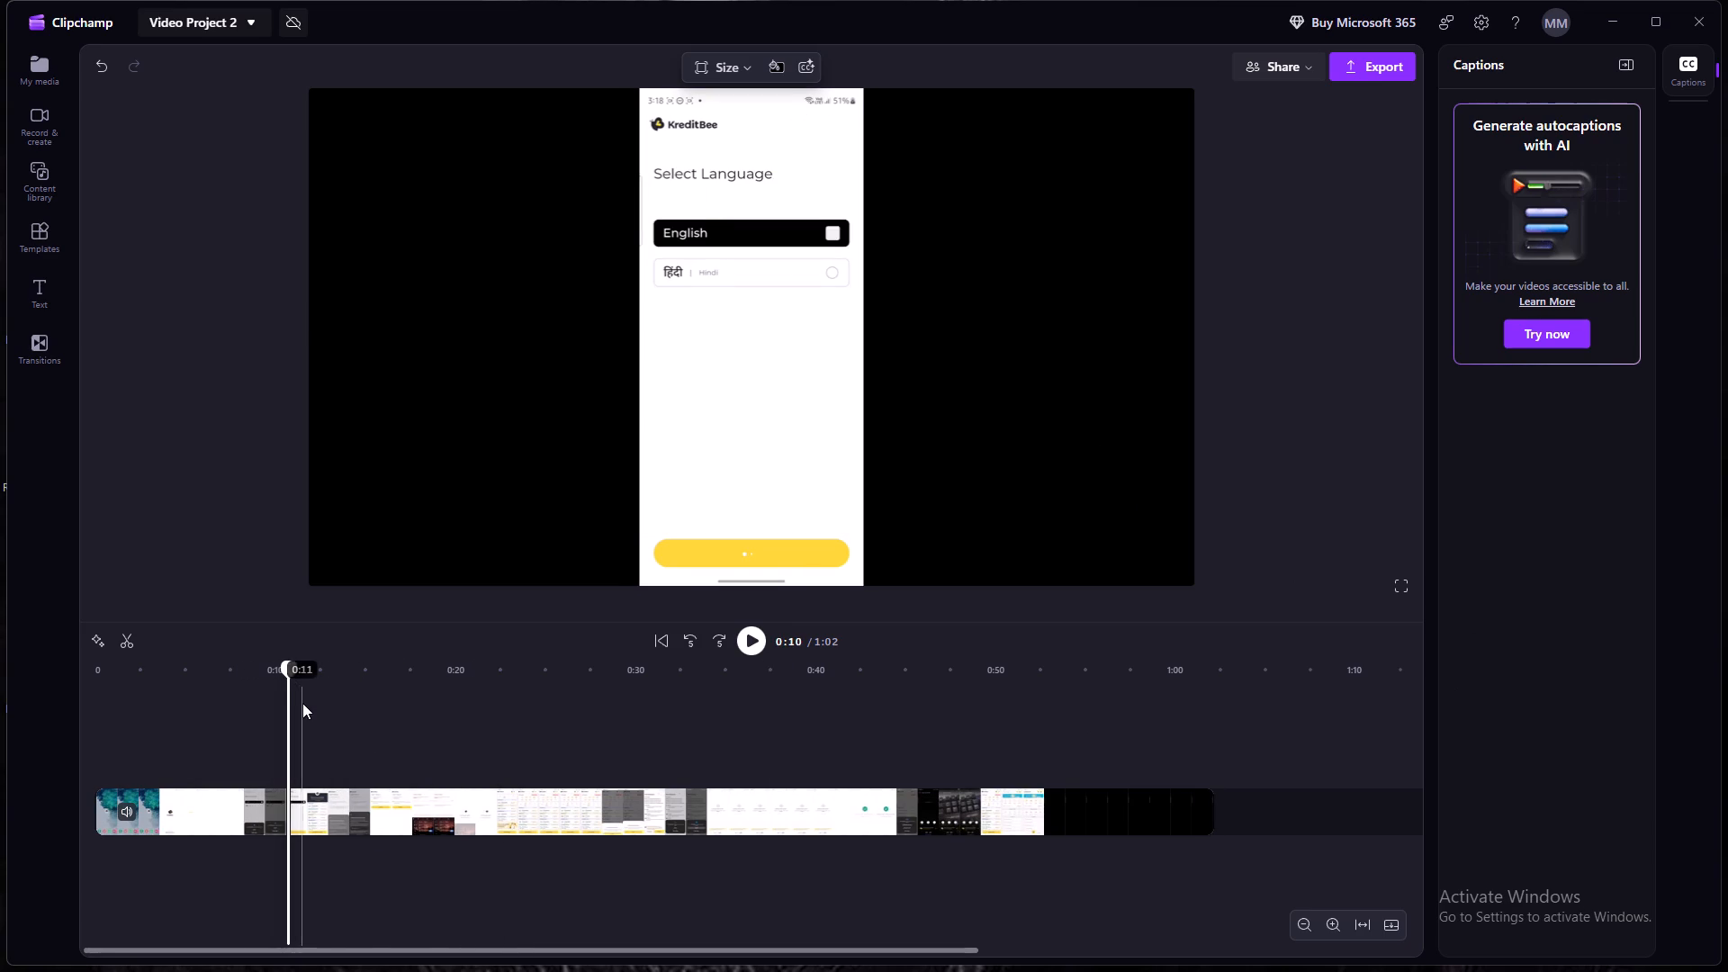
{"action": "left_click", "coordinate": [310, 706]}
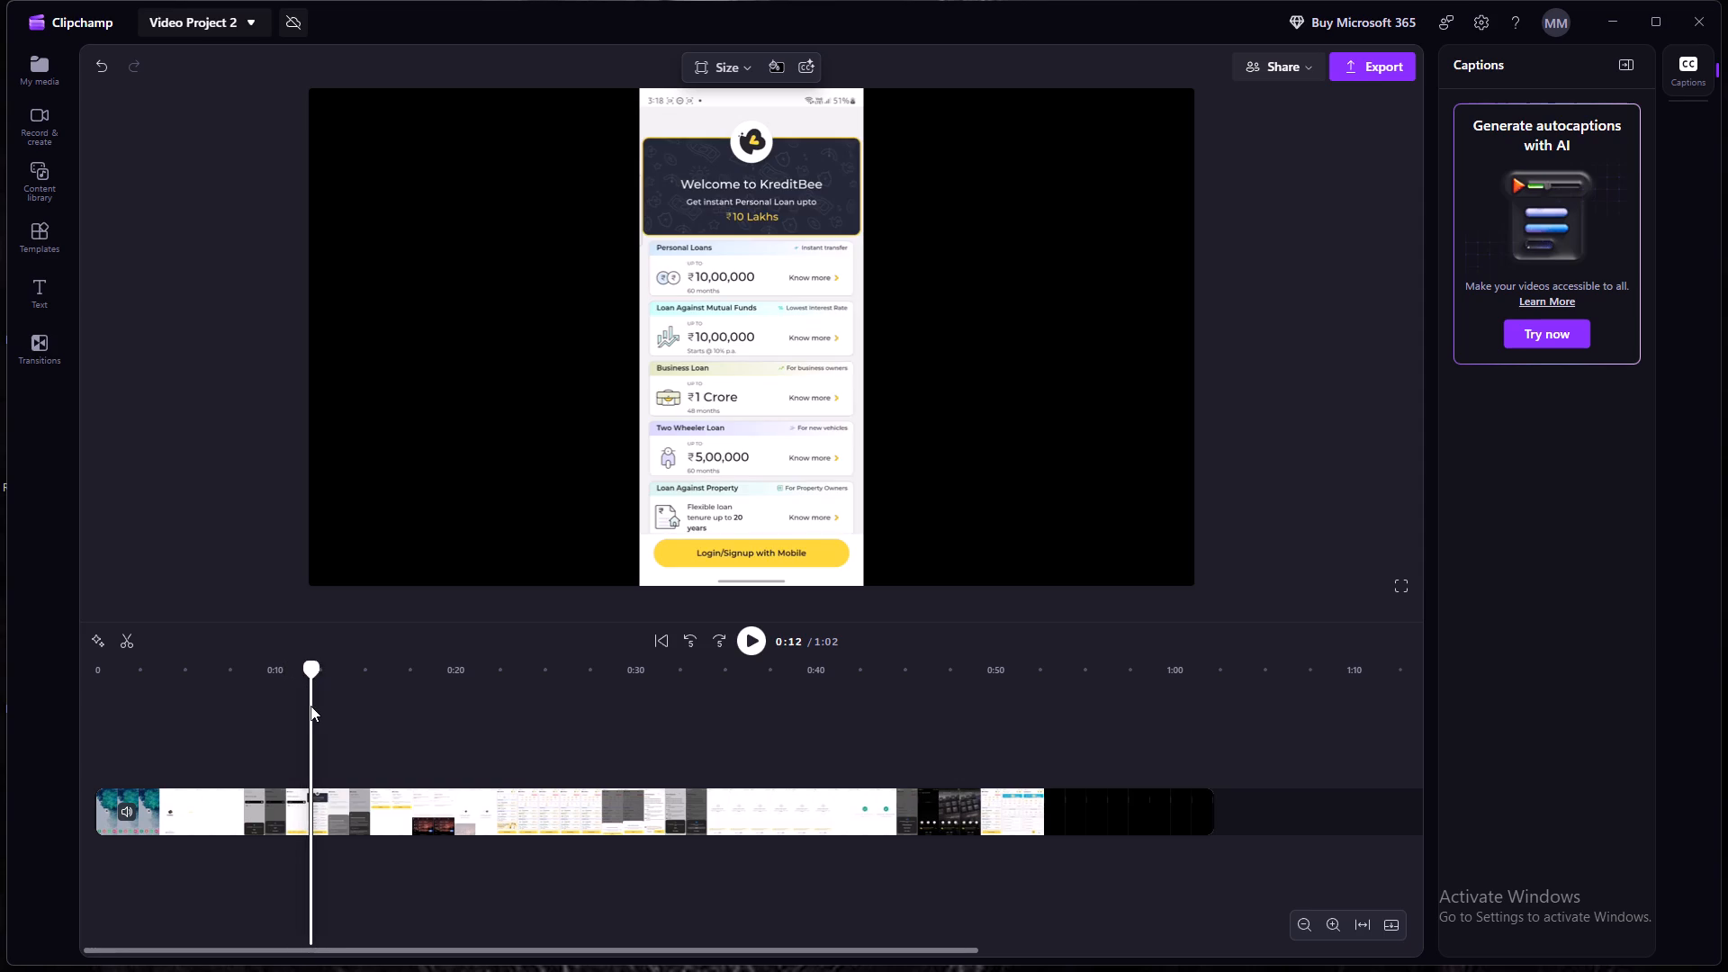
{"action": "left_click", "coordinate": [317, 706]}
{"action": "left_click", "coordinate": [326, 708]}
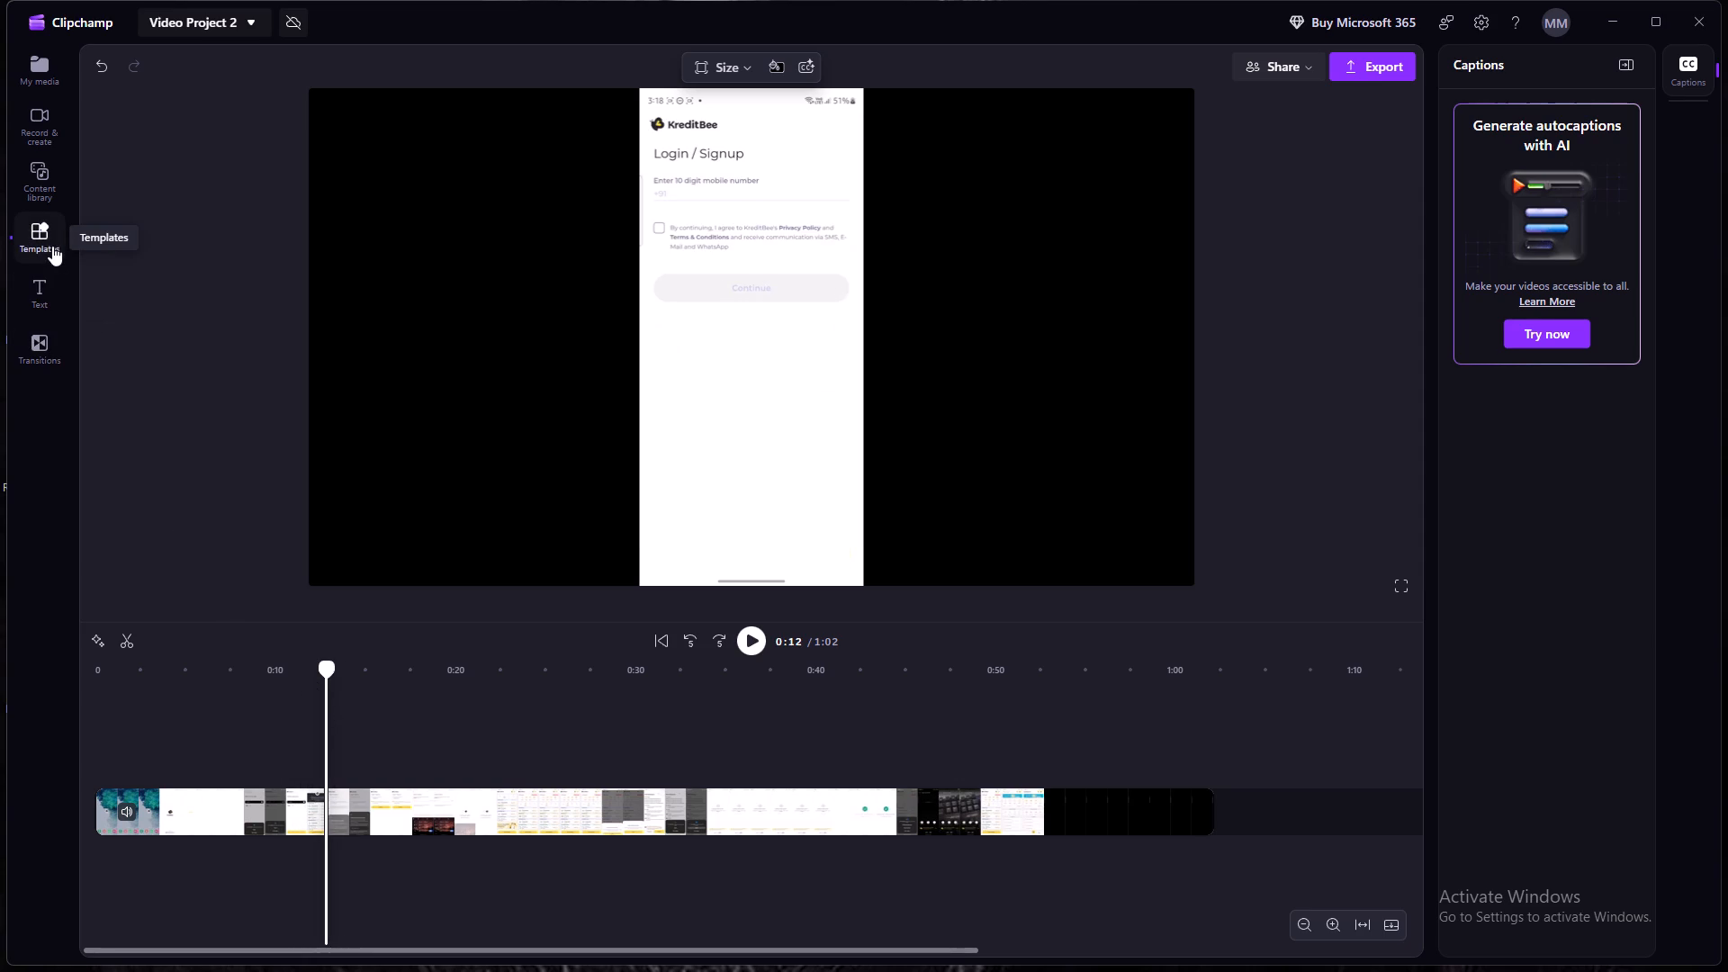
{"action": "left_click", "coordinate": [41, 175]}
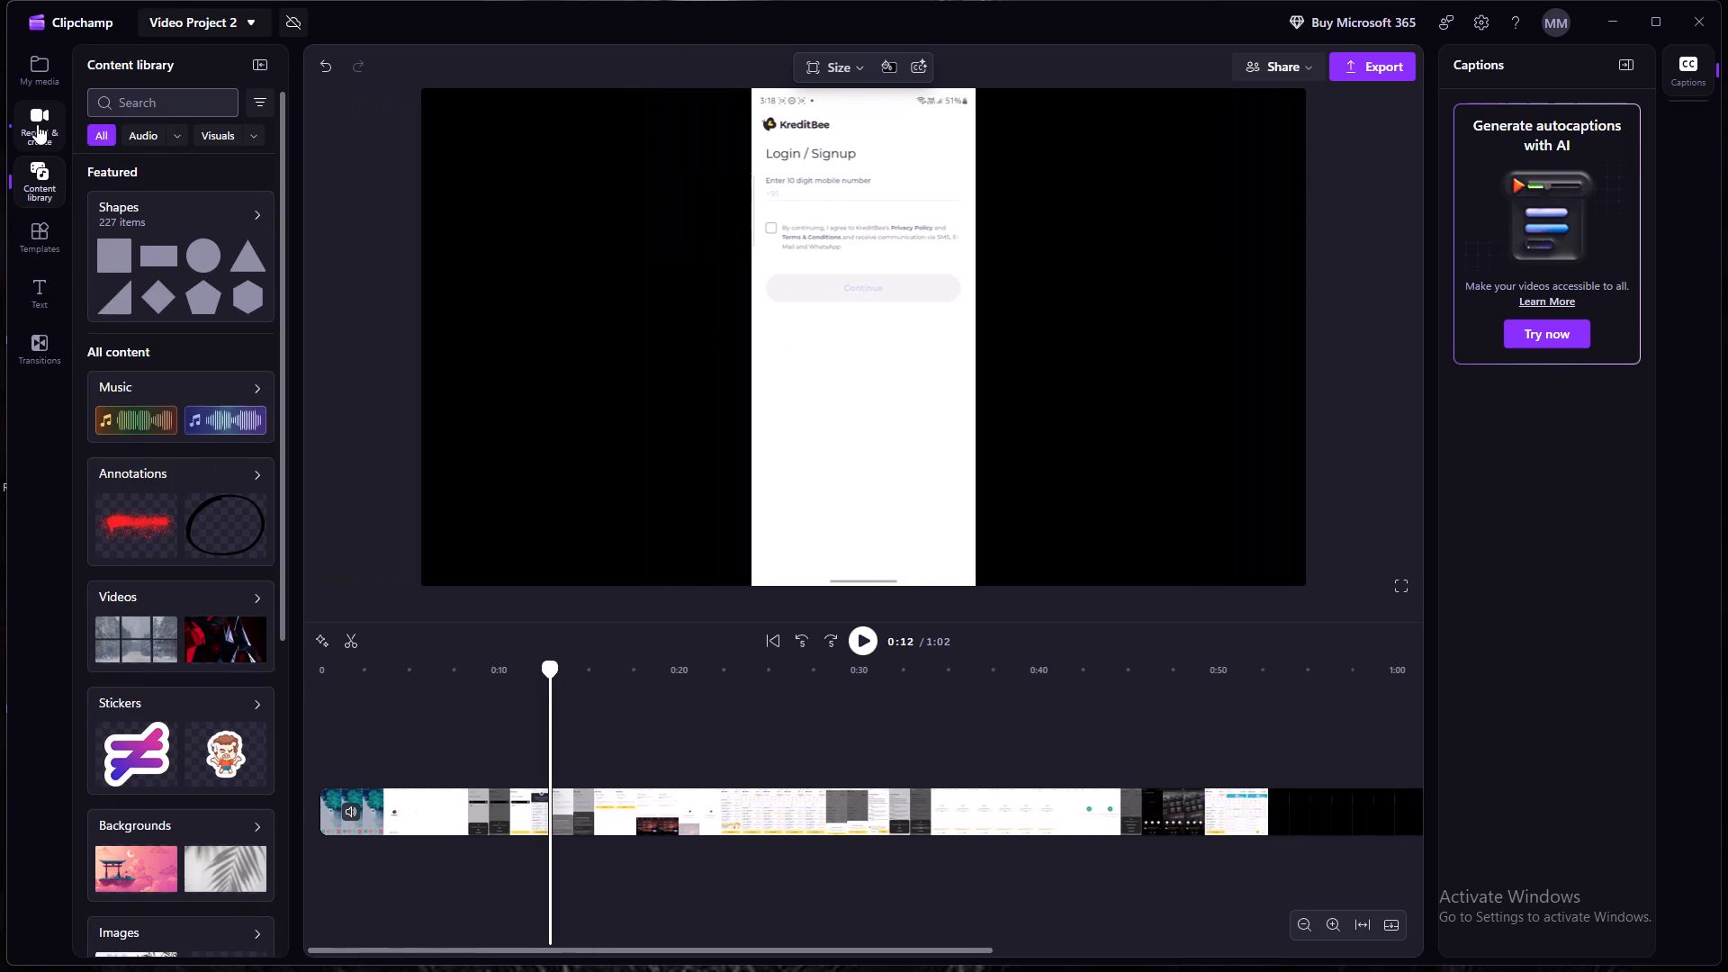
{"action": "left_click", "coordinate": [163, 255]}
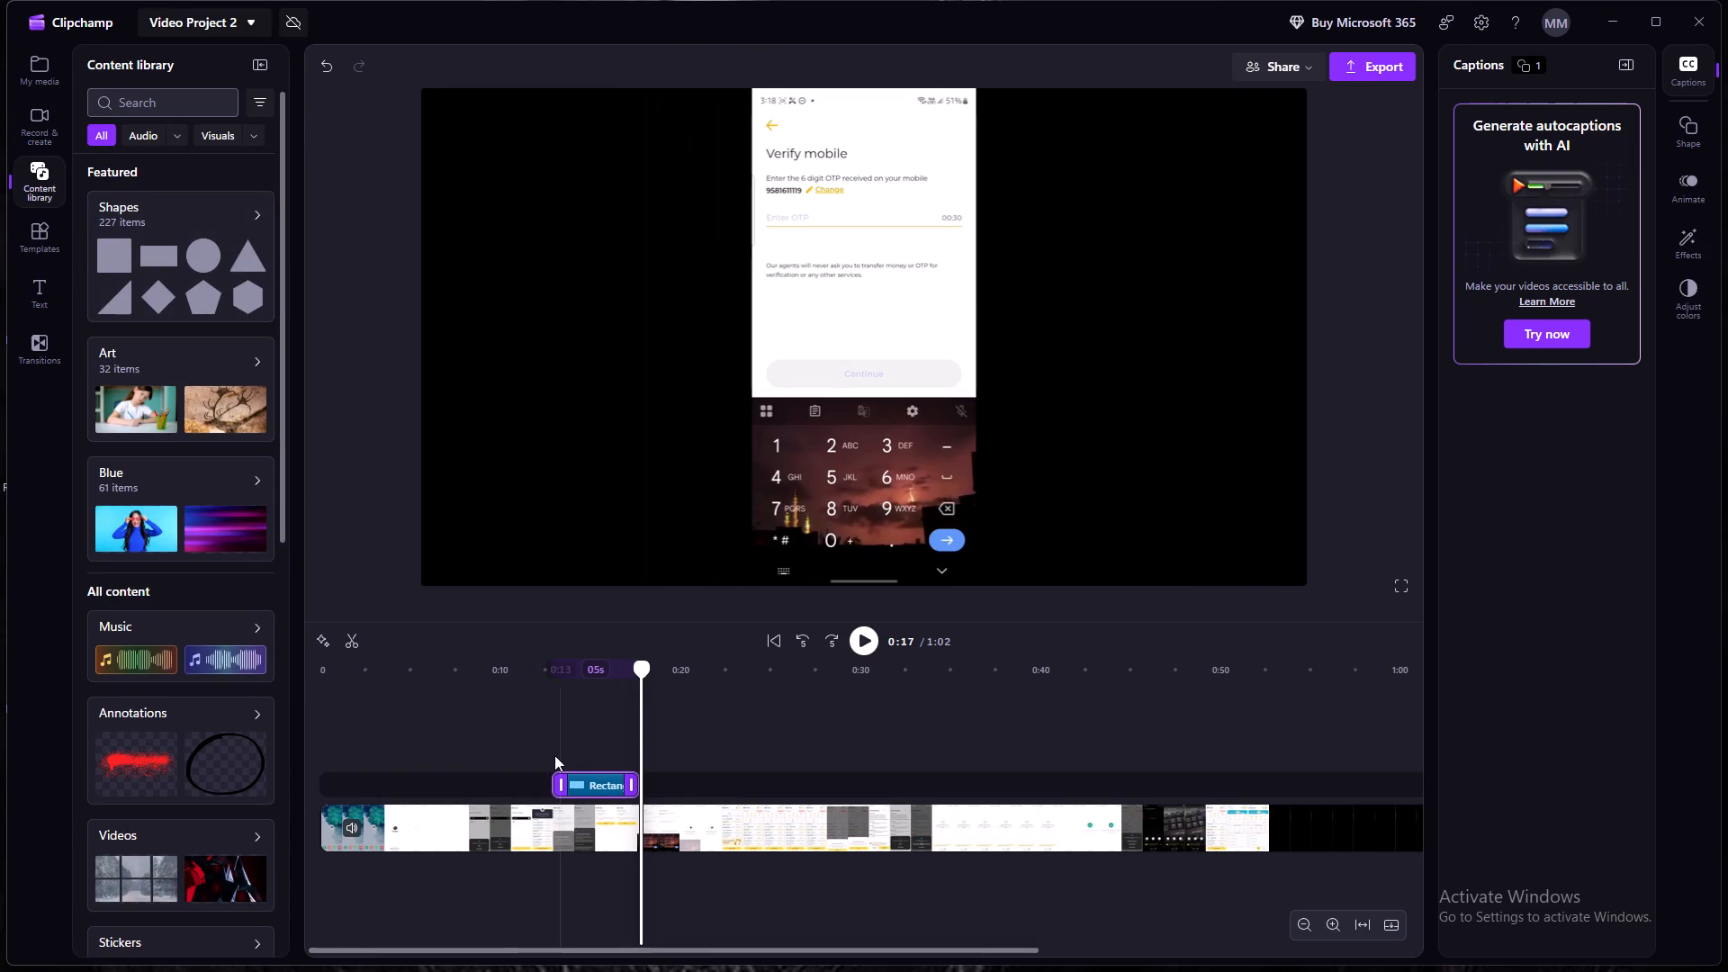
At 0:13, shrink the rectangle to a small, narrow bar and place it over the number in the Choose a phone number prompt.
{"action": "left_click", "coordinate": [590, 777]}
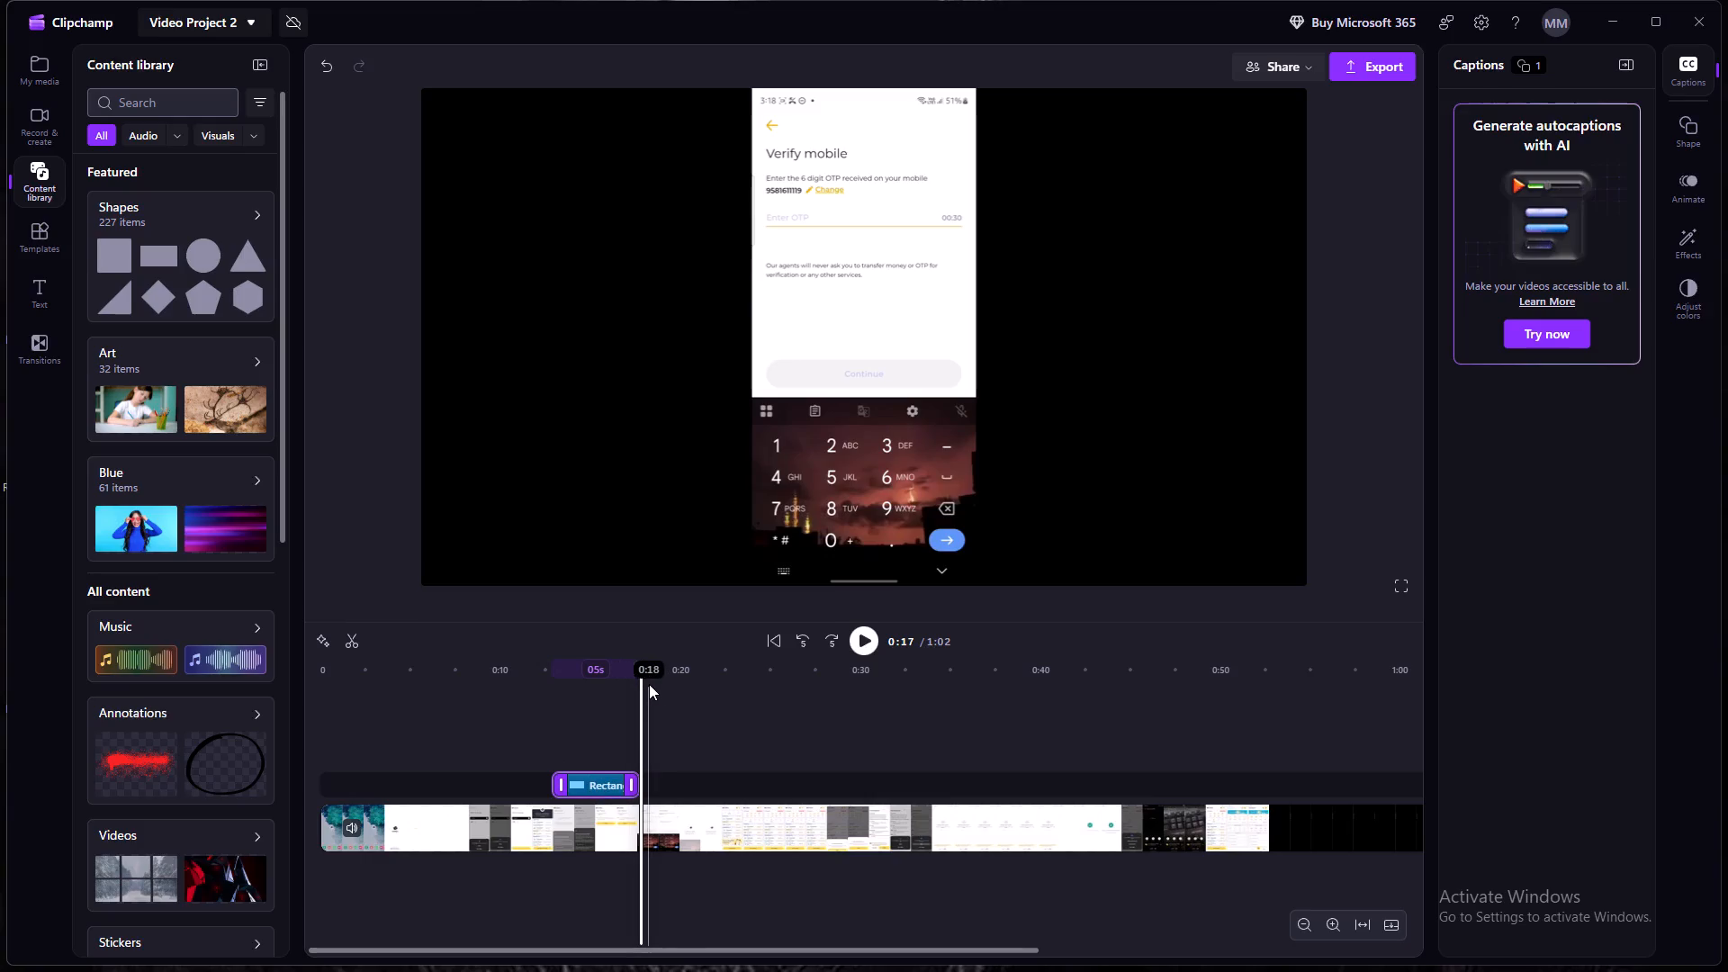
{"action": "left_click_drag", "start_coordinate": [643, 676], "coordinate": [563, 673]}
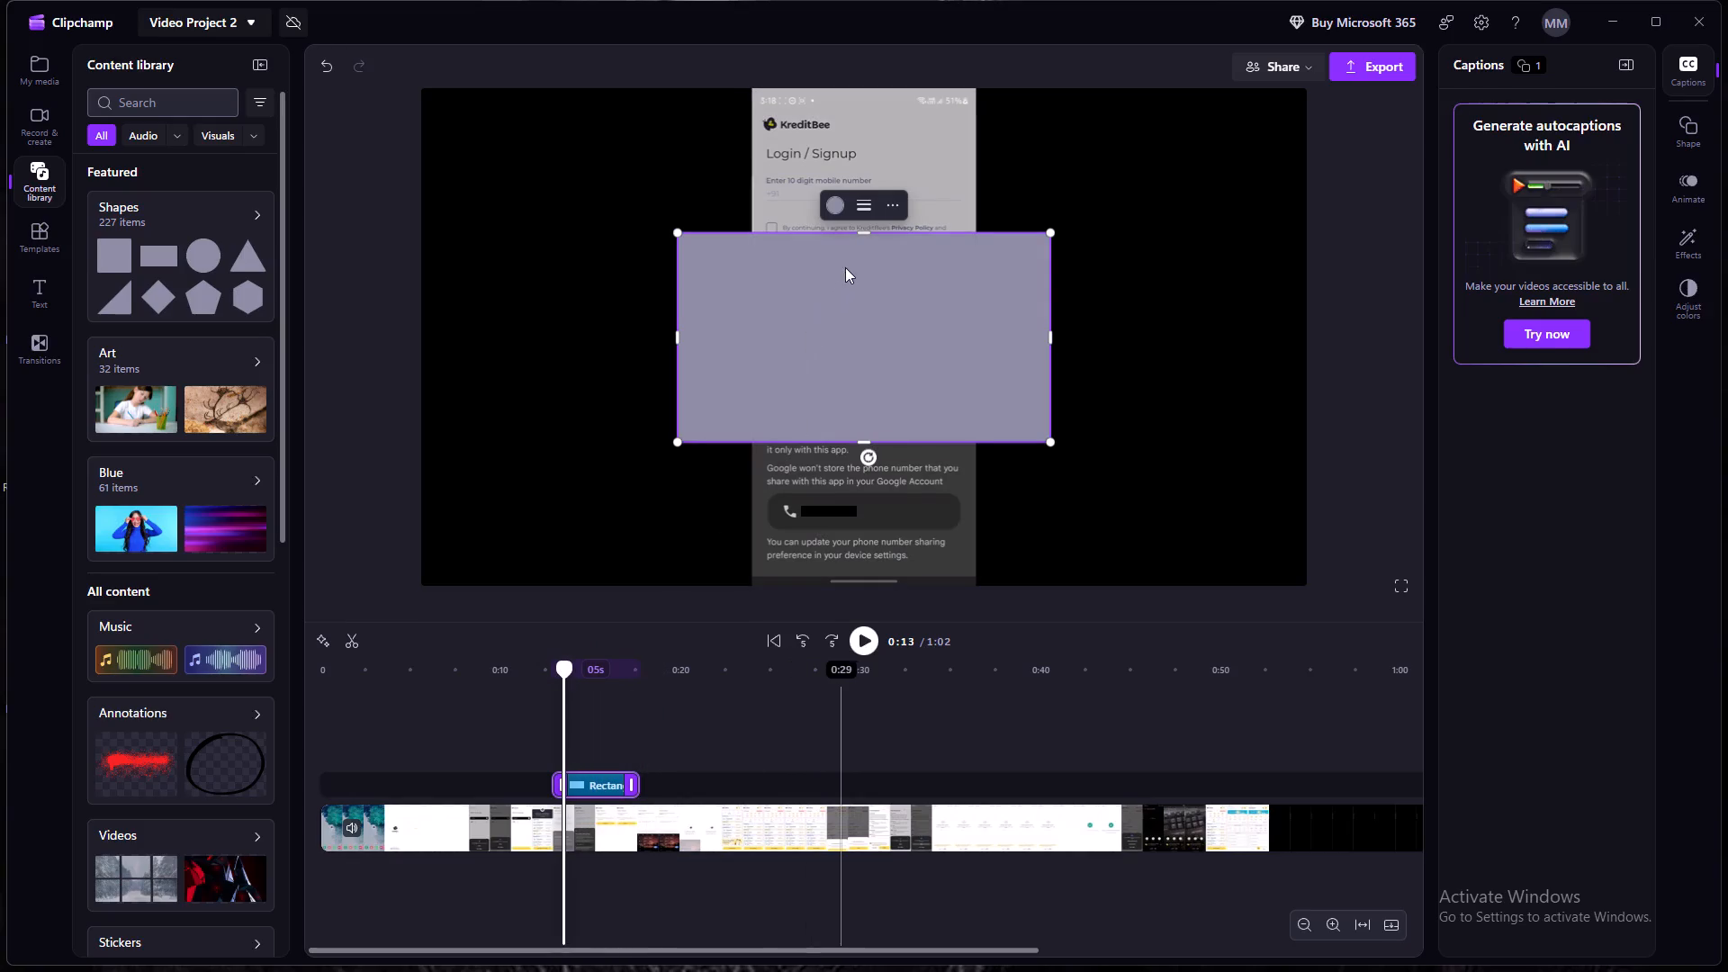
{"action": "left_click_drag", "start_coordinate": [864, 236], "coordinate": [877, 393]}
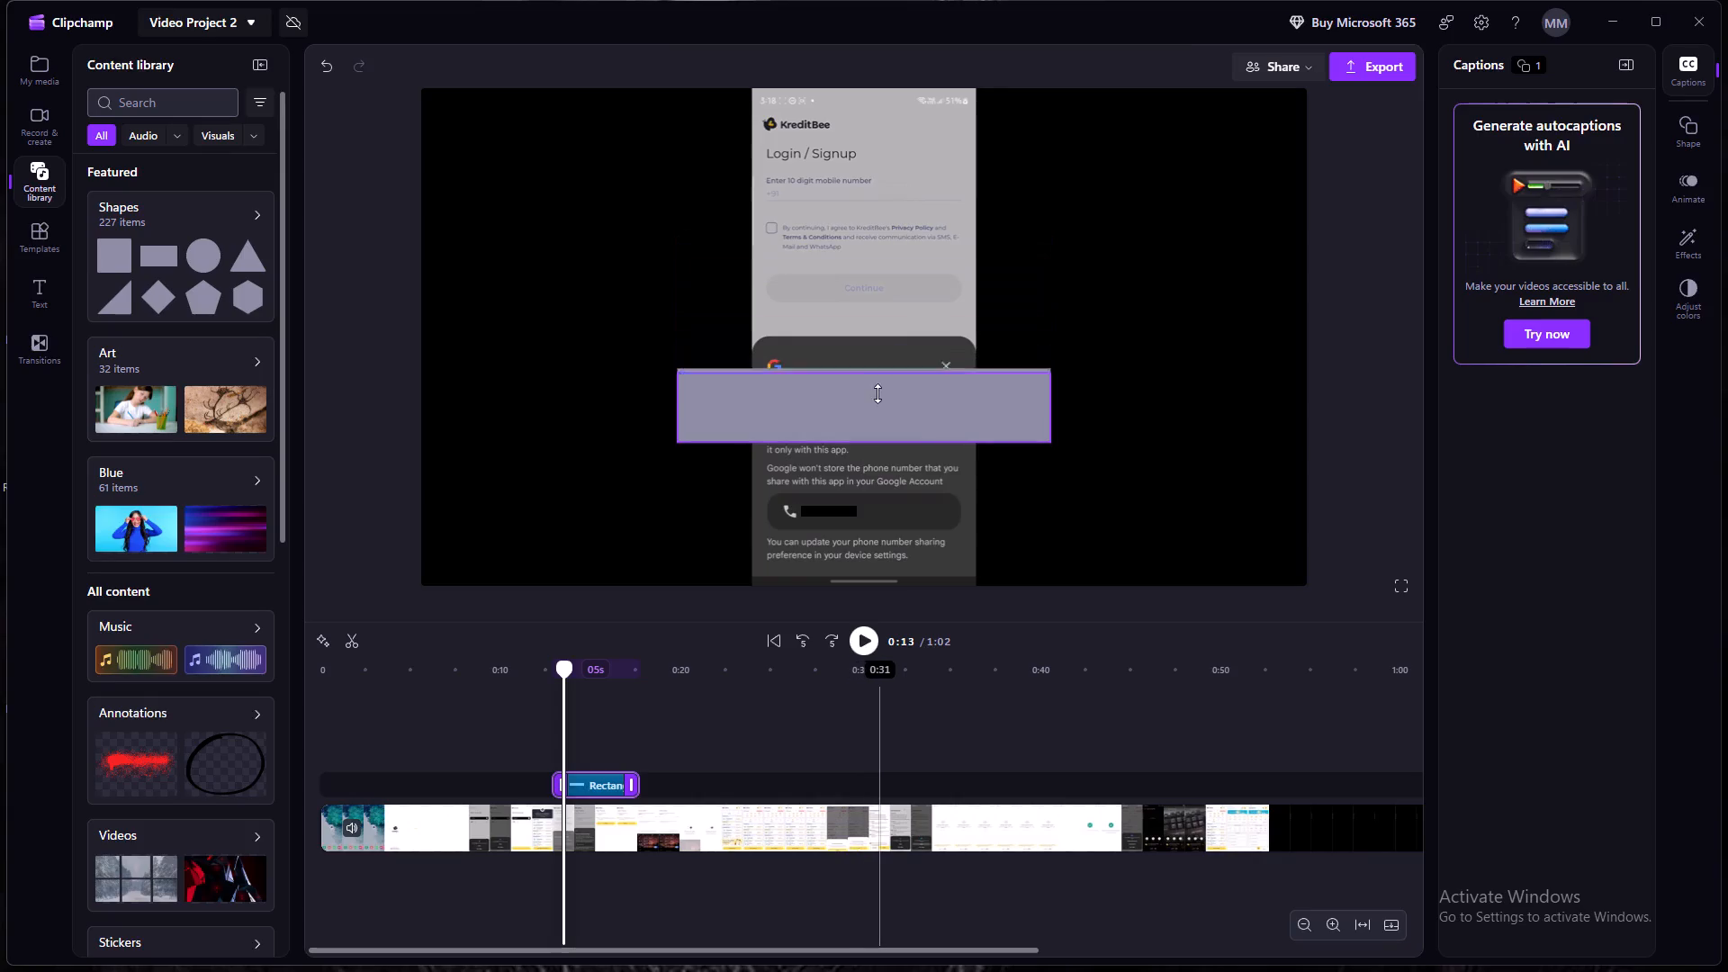
{"action": "left_click_drag", "start_coordinate": [877, 393], "coordinate": [875, 411]}
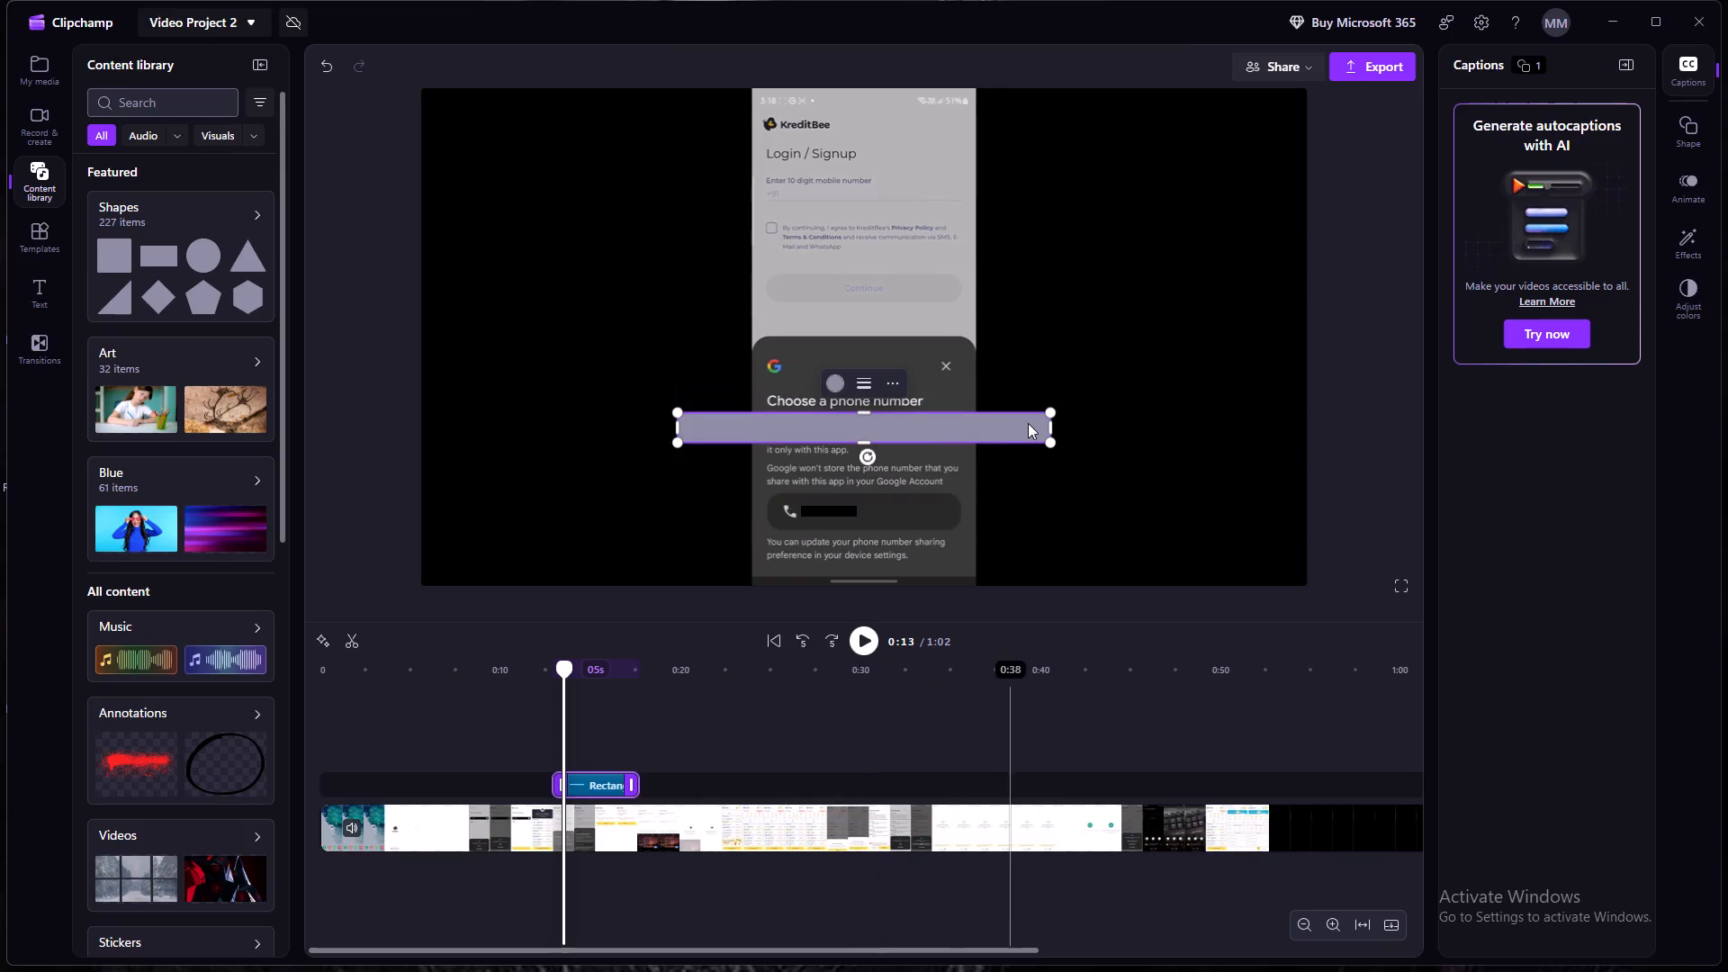
{"action": "left_click_drag", "start_coordinate": [1051, 421], "coordinate": [1025, 426]}
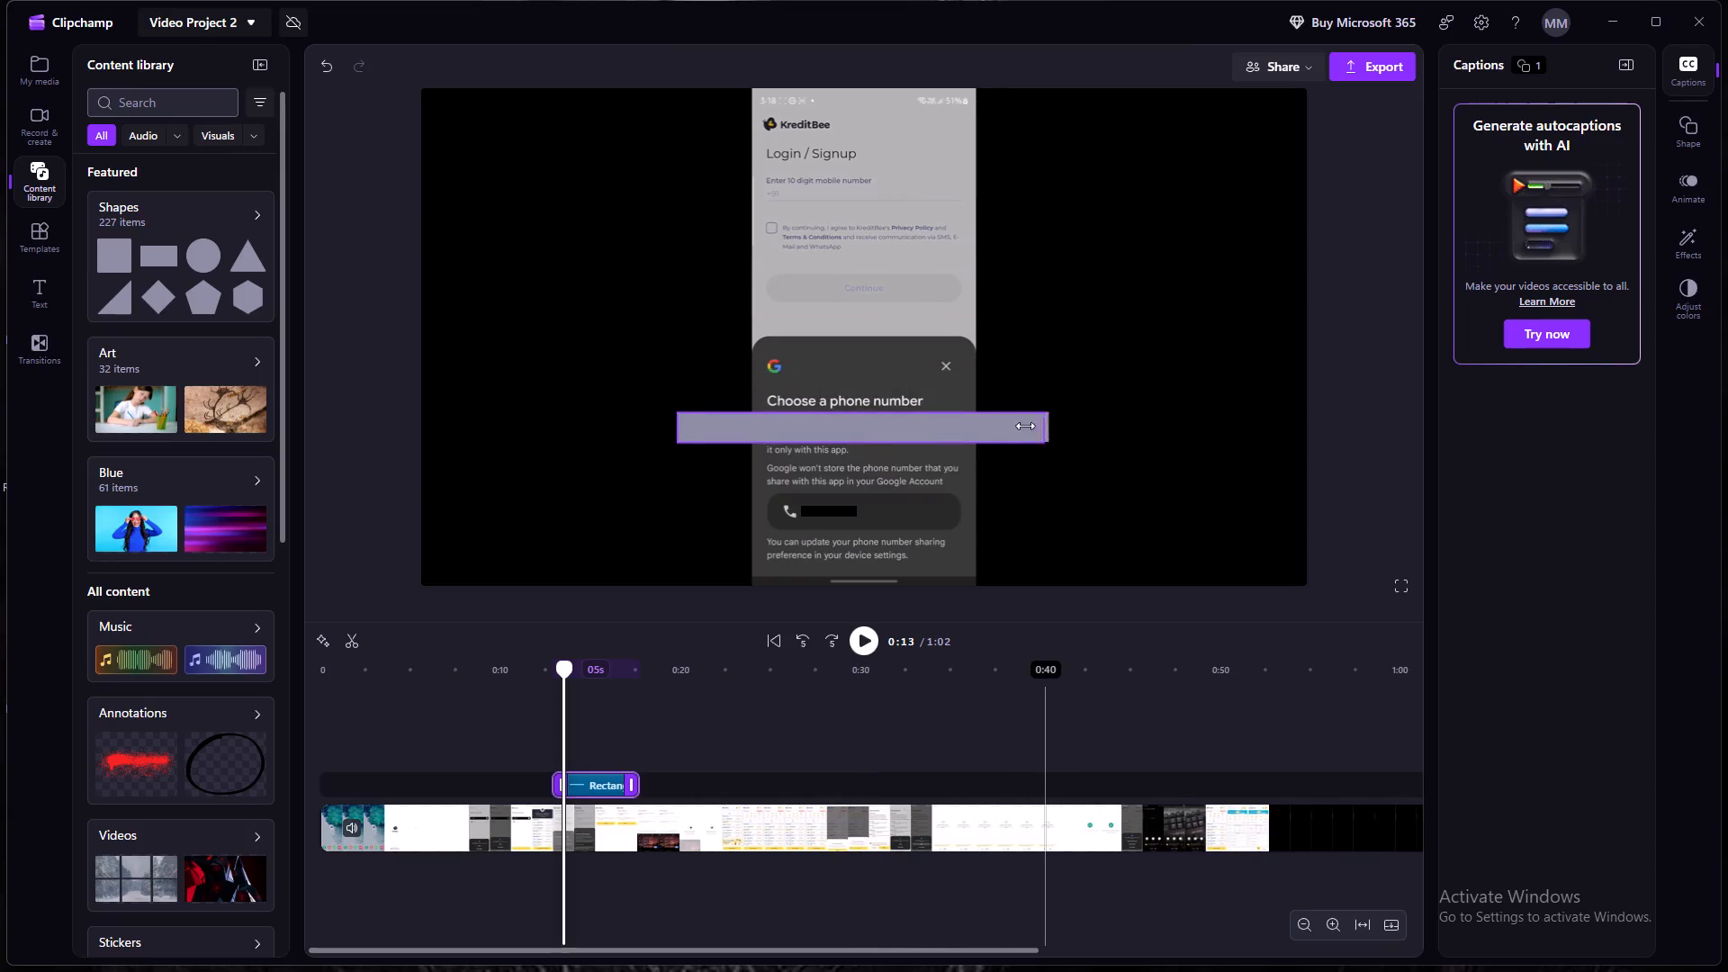
{"action": "left_click_drag", "start_coordinate": [1025, 426], "coordinate": [806, 414]}
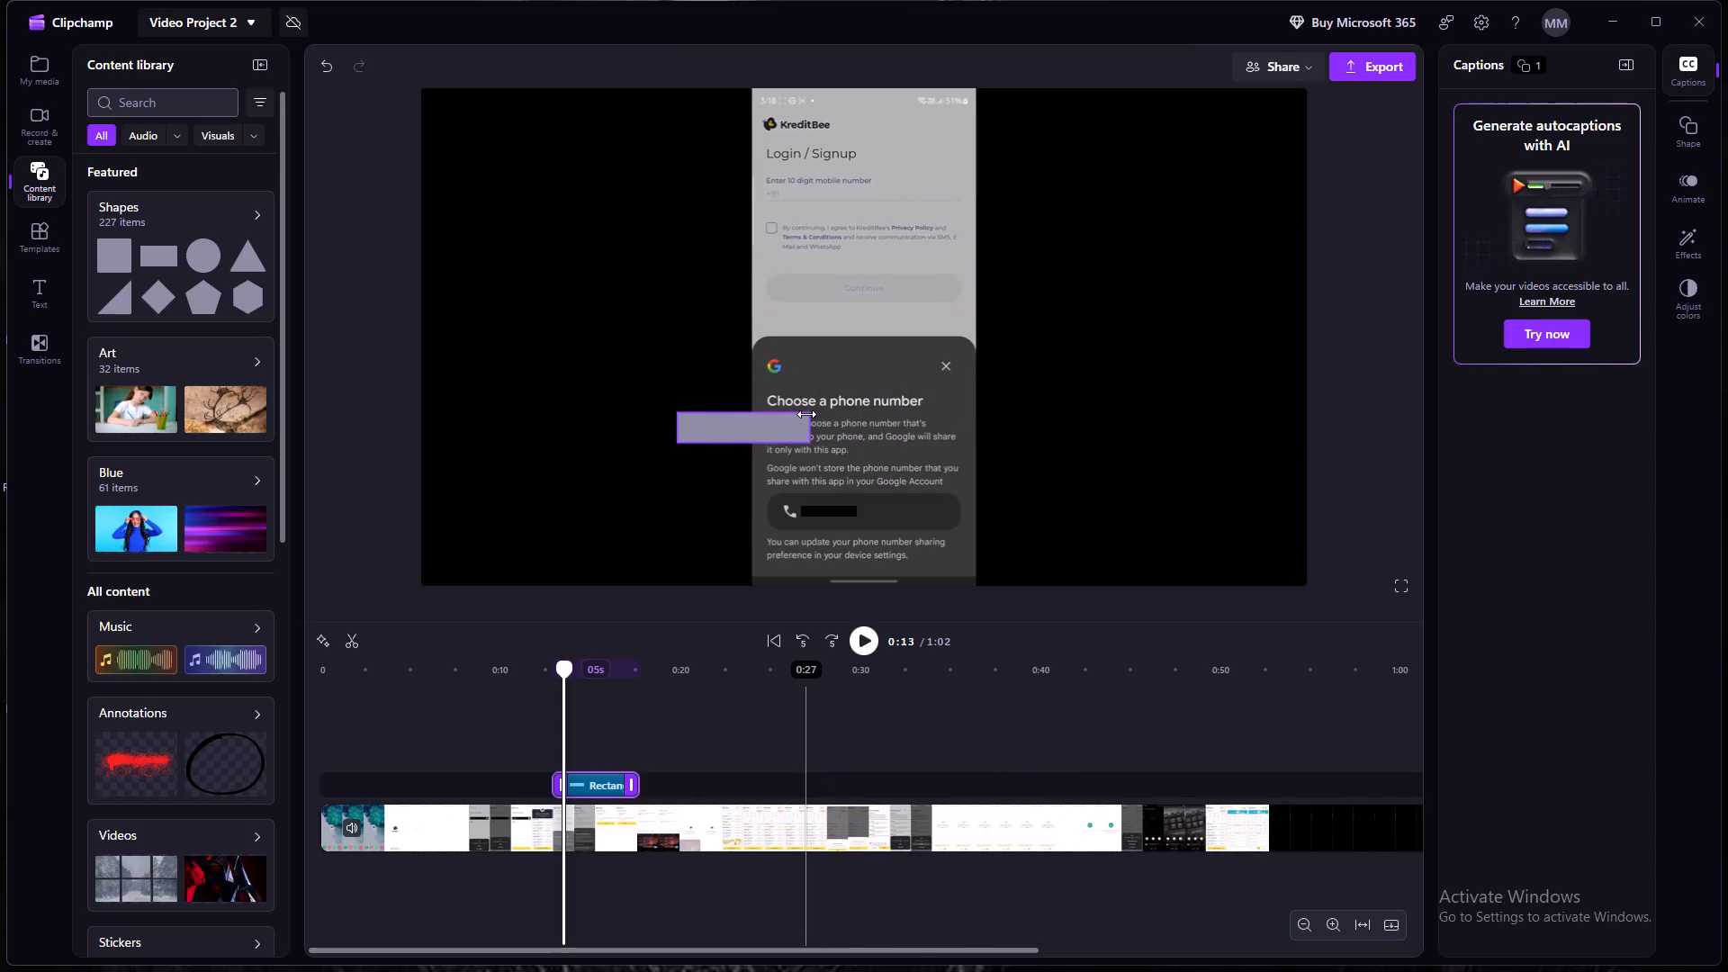
{"action": "left_click_drag", "start_coordinate": [806, 414], "coordinate": [814, 413]}
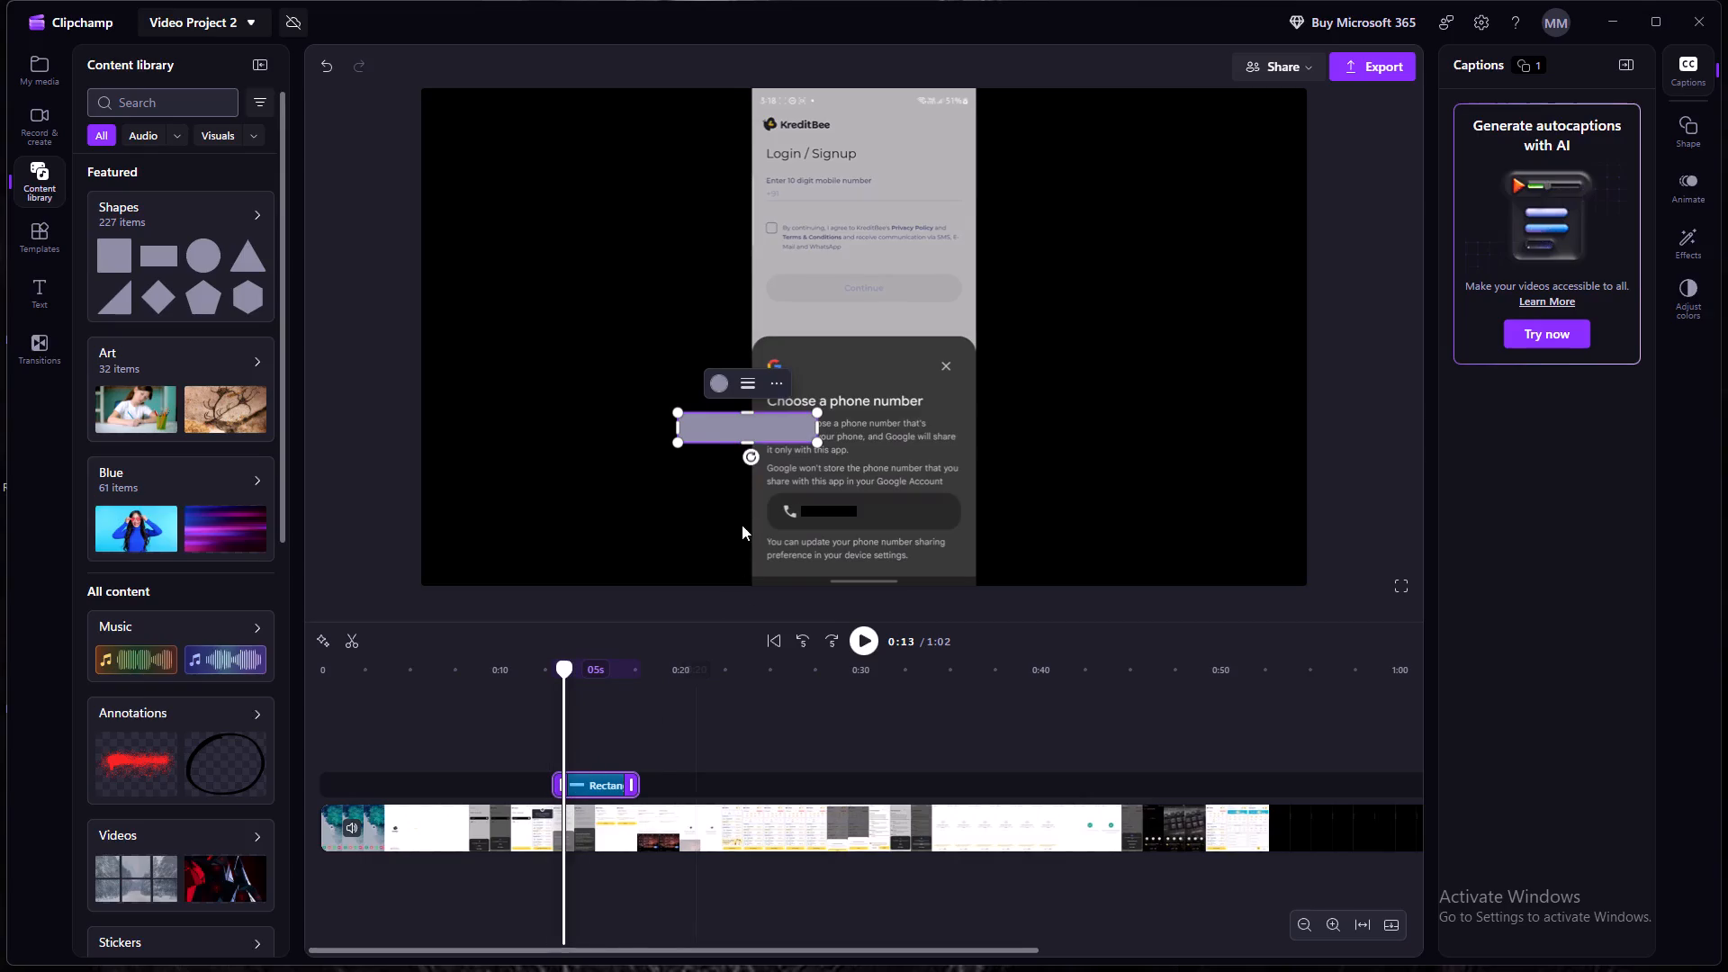
{"action": "left_click_drag", "start_coordinate": [747, 435], "coordinate": [794, 469]}
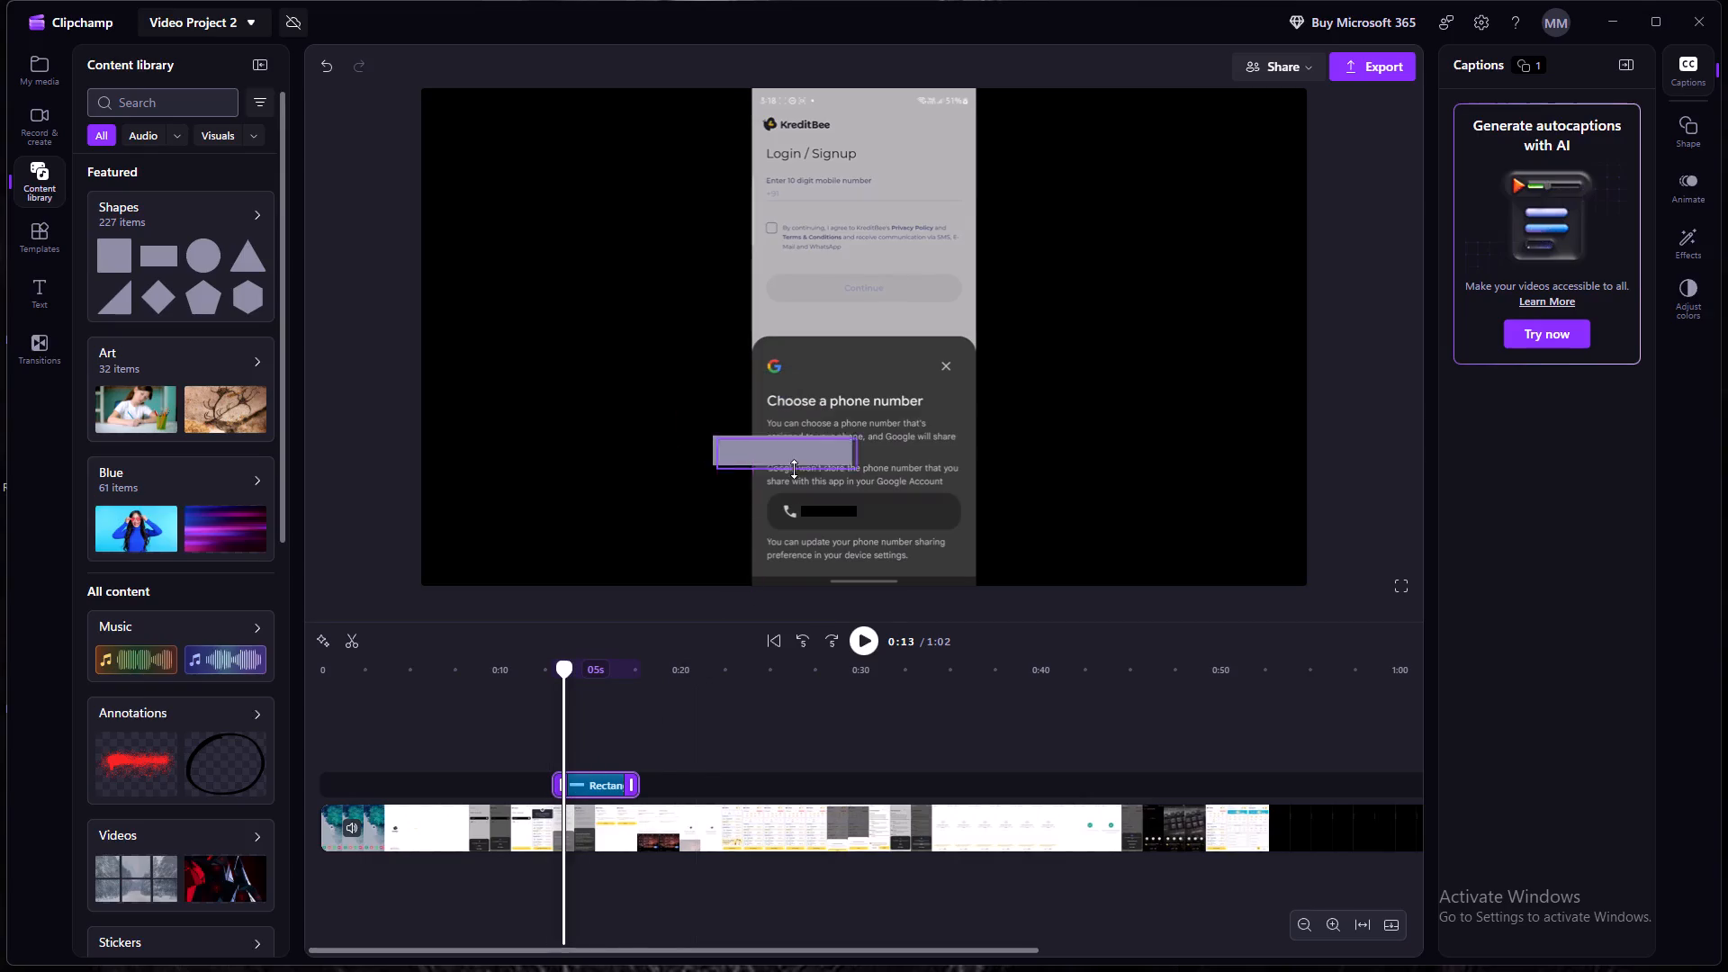
{"action": "left_click_drag", "start_coordinate": [794, 469], "coordinate": [855, 517]}
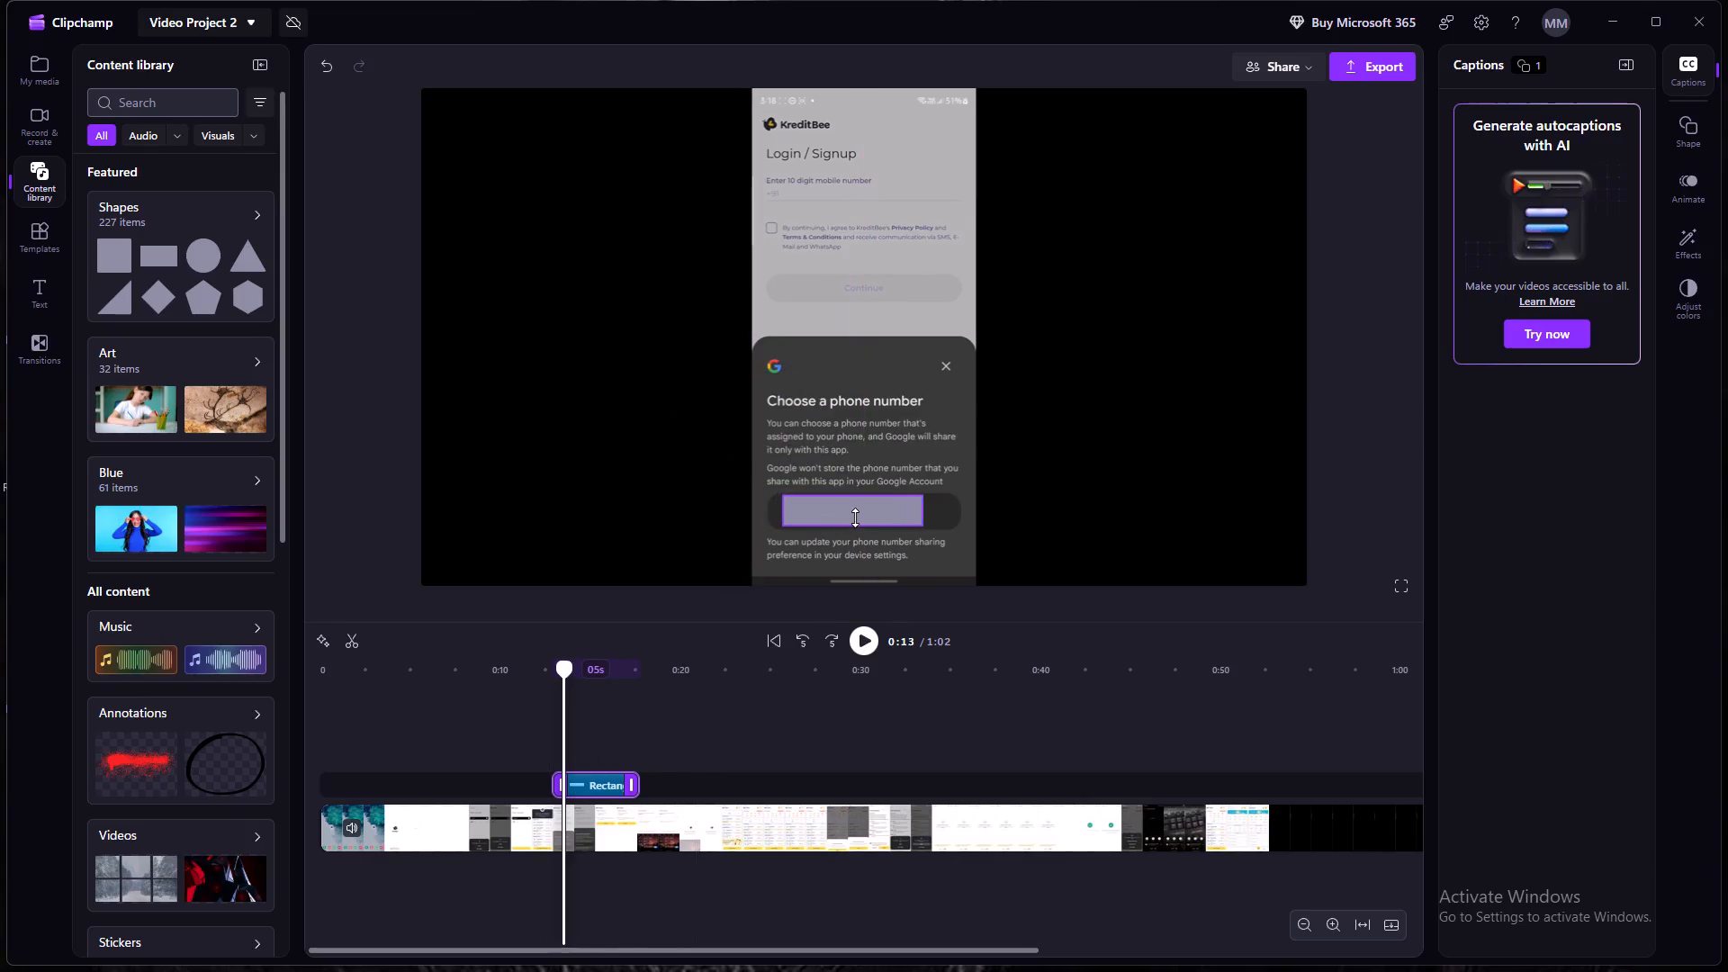
{"action": "left_click_drag", "start_coordinate": [855, 517], "coordinate": [872, 517]}
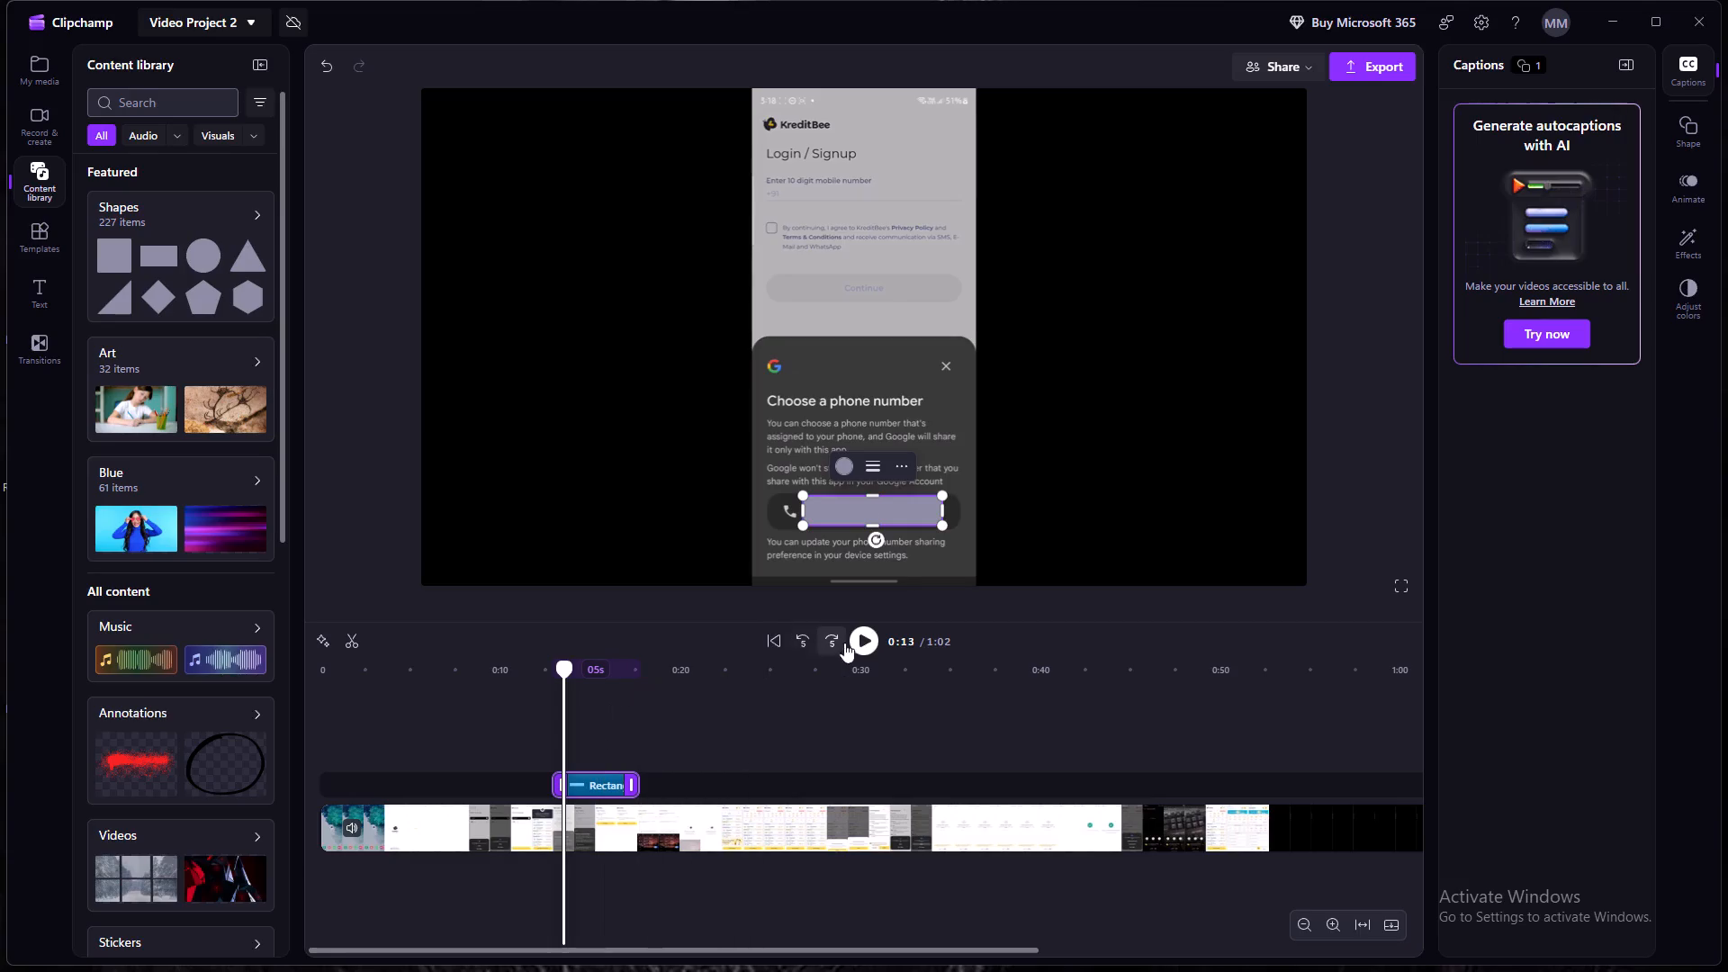
Shorten the first rectangle clip on the timeline to end at about 0:14, where the phone number prompt disappears.
{"action": "left_click", "coordinate": [859, 636]}
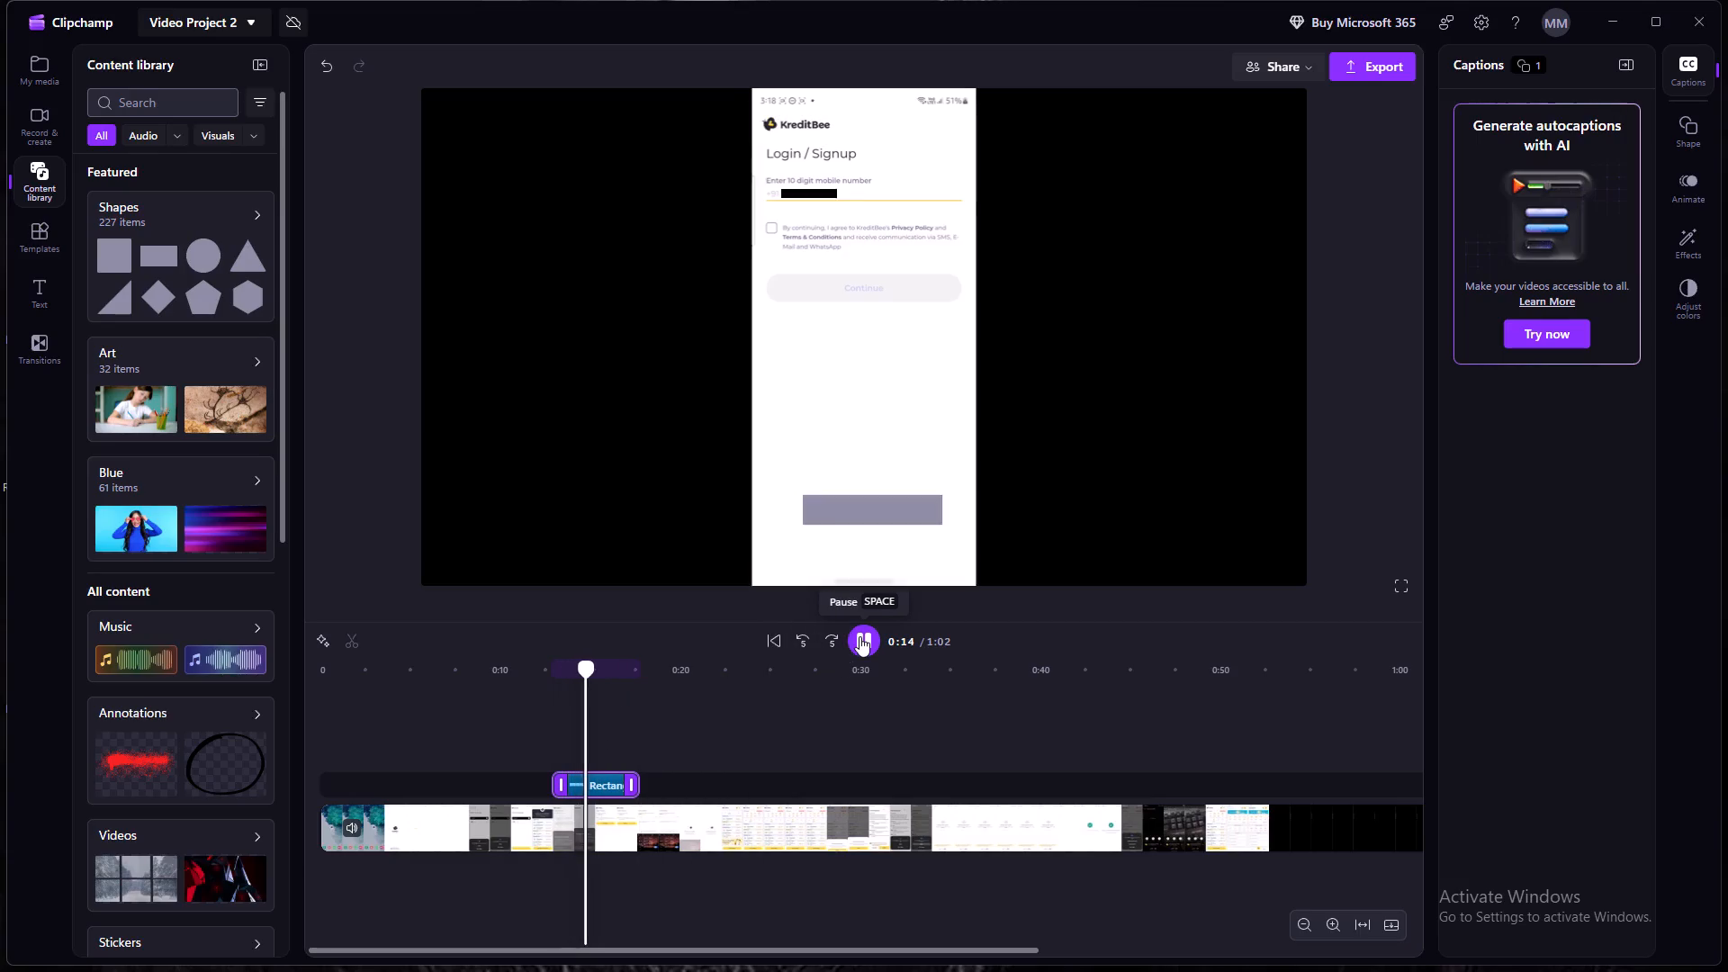
{"action": "left_click", "coordinate": [859, 636]}
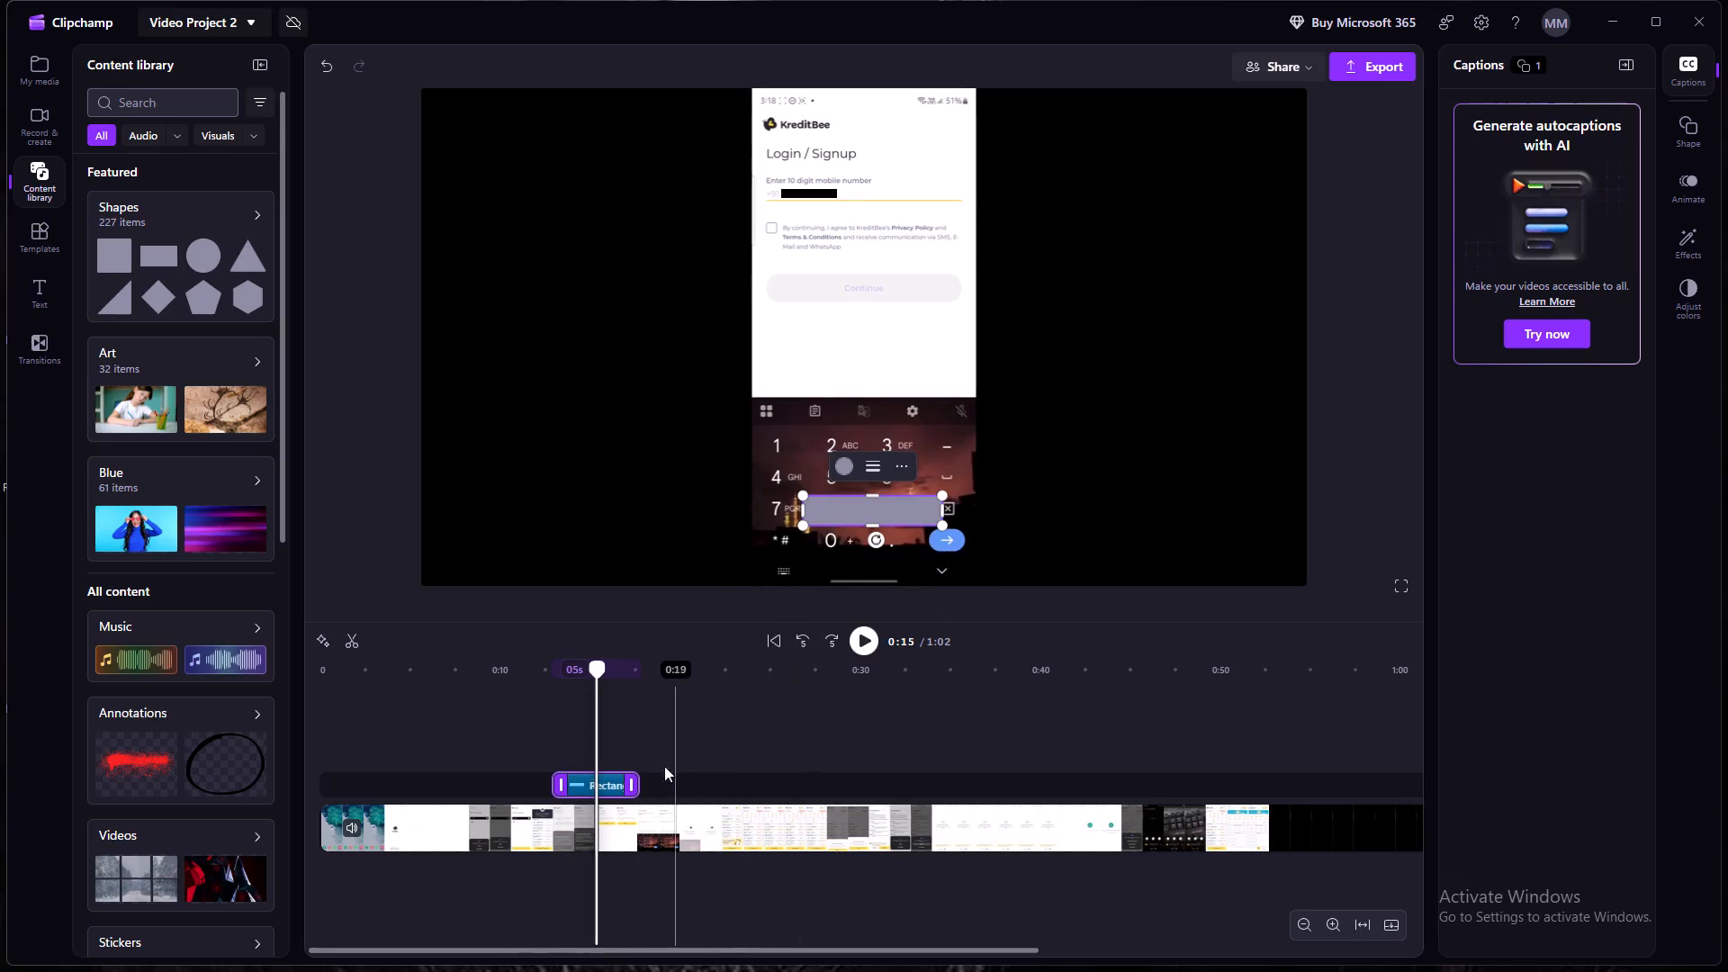
{"action": "left_click_drag", "start_coordinate": [631, 778], "coordinate": [611, 781]}
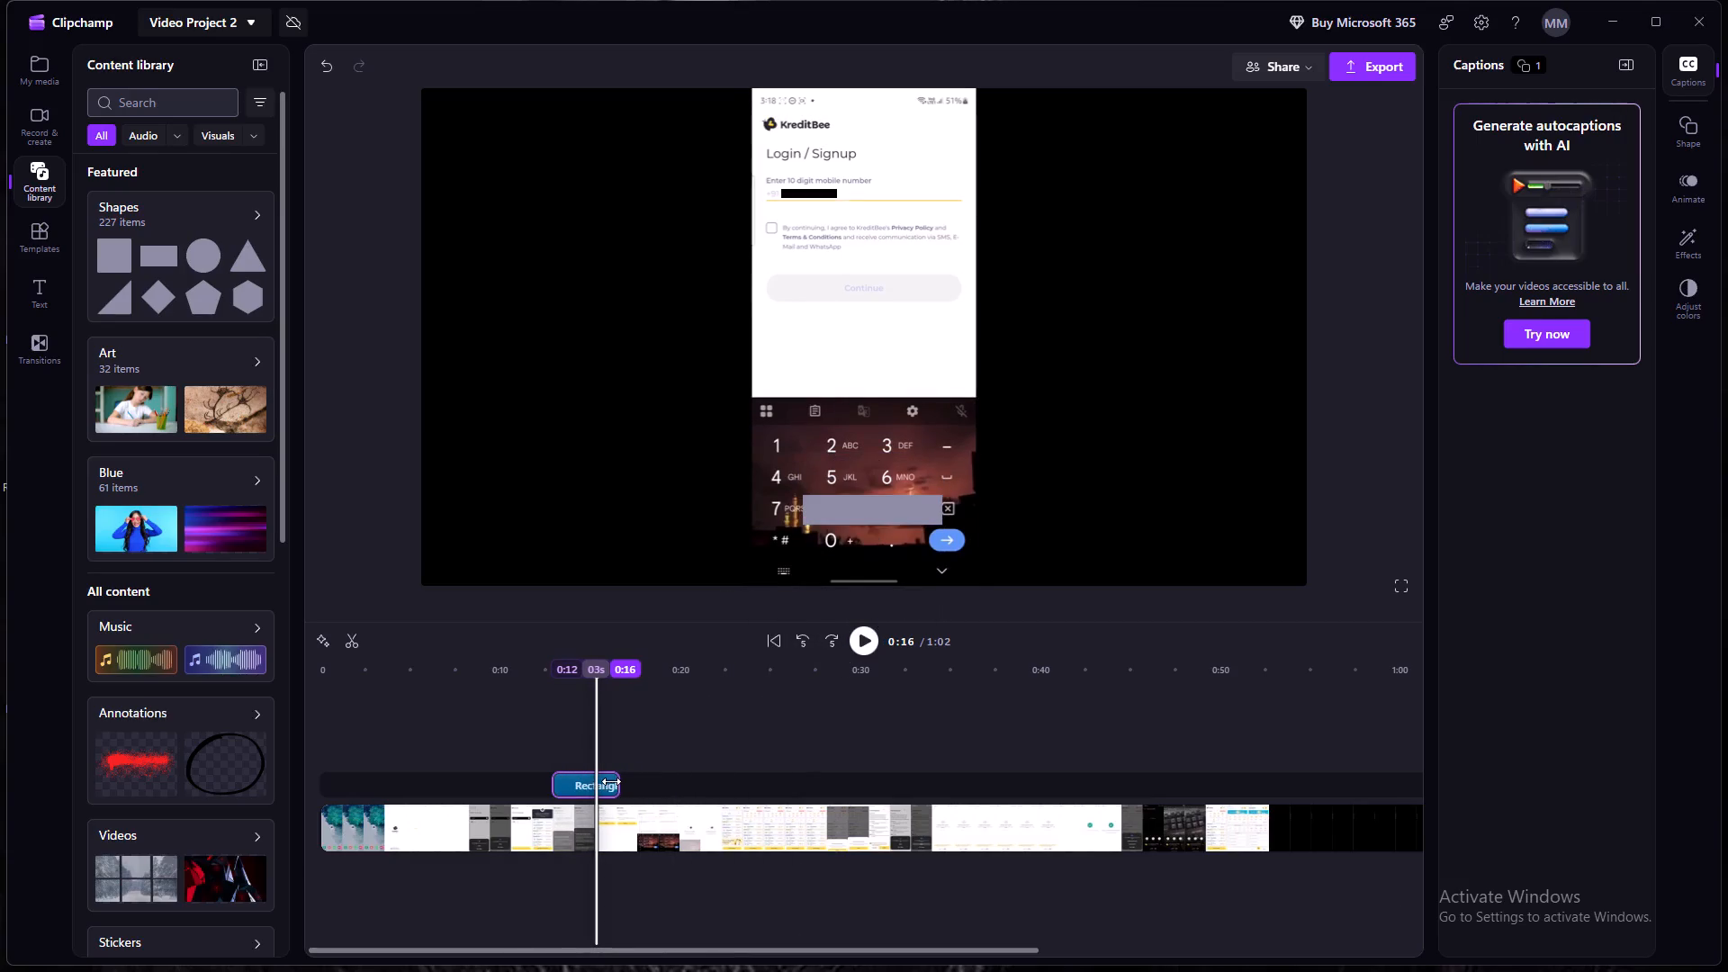
{"action": "left_click_drag", "start_coordinate": [611, 781], "coordinate": [590, 786]}
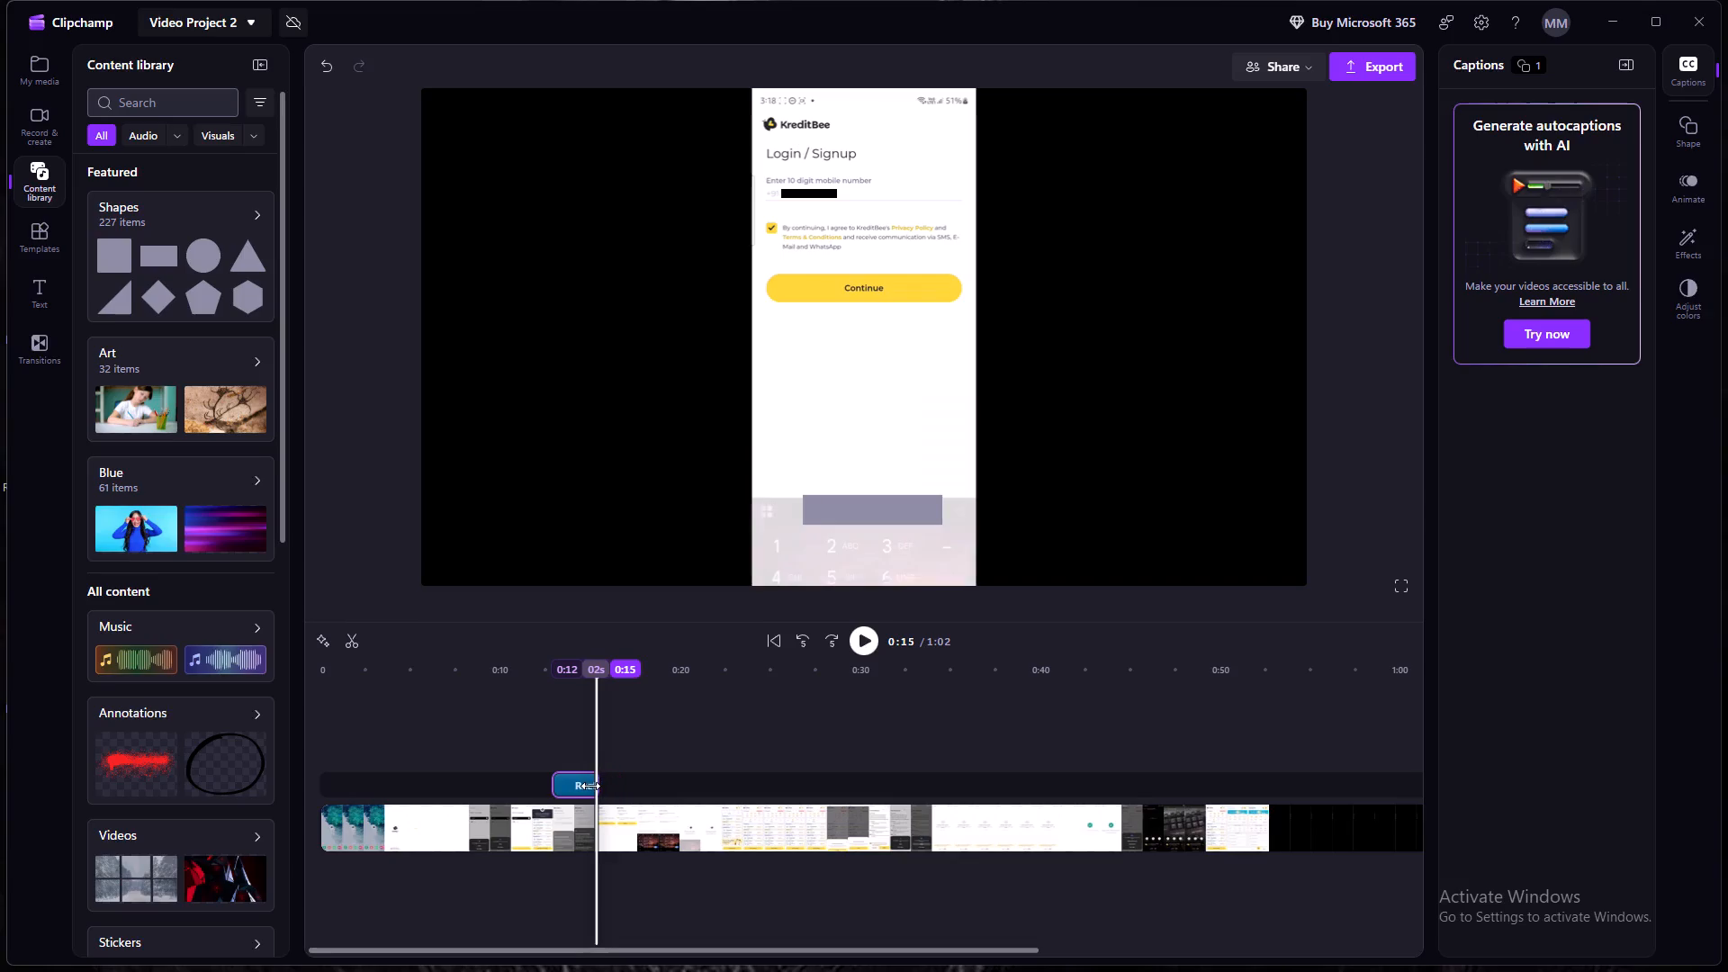
{"action": "left_click_drag", "start_coordinate": [590, 786], "coordinate": [581, 789]}
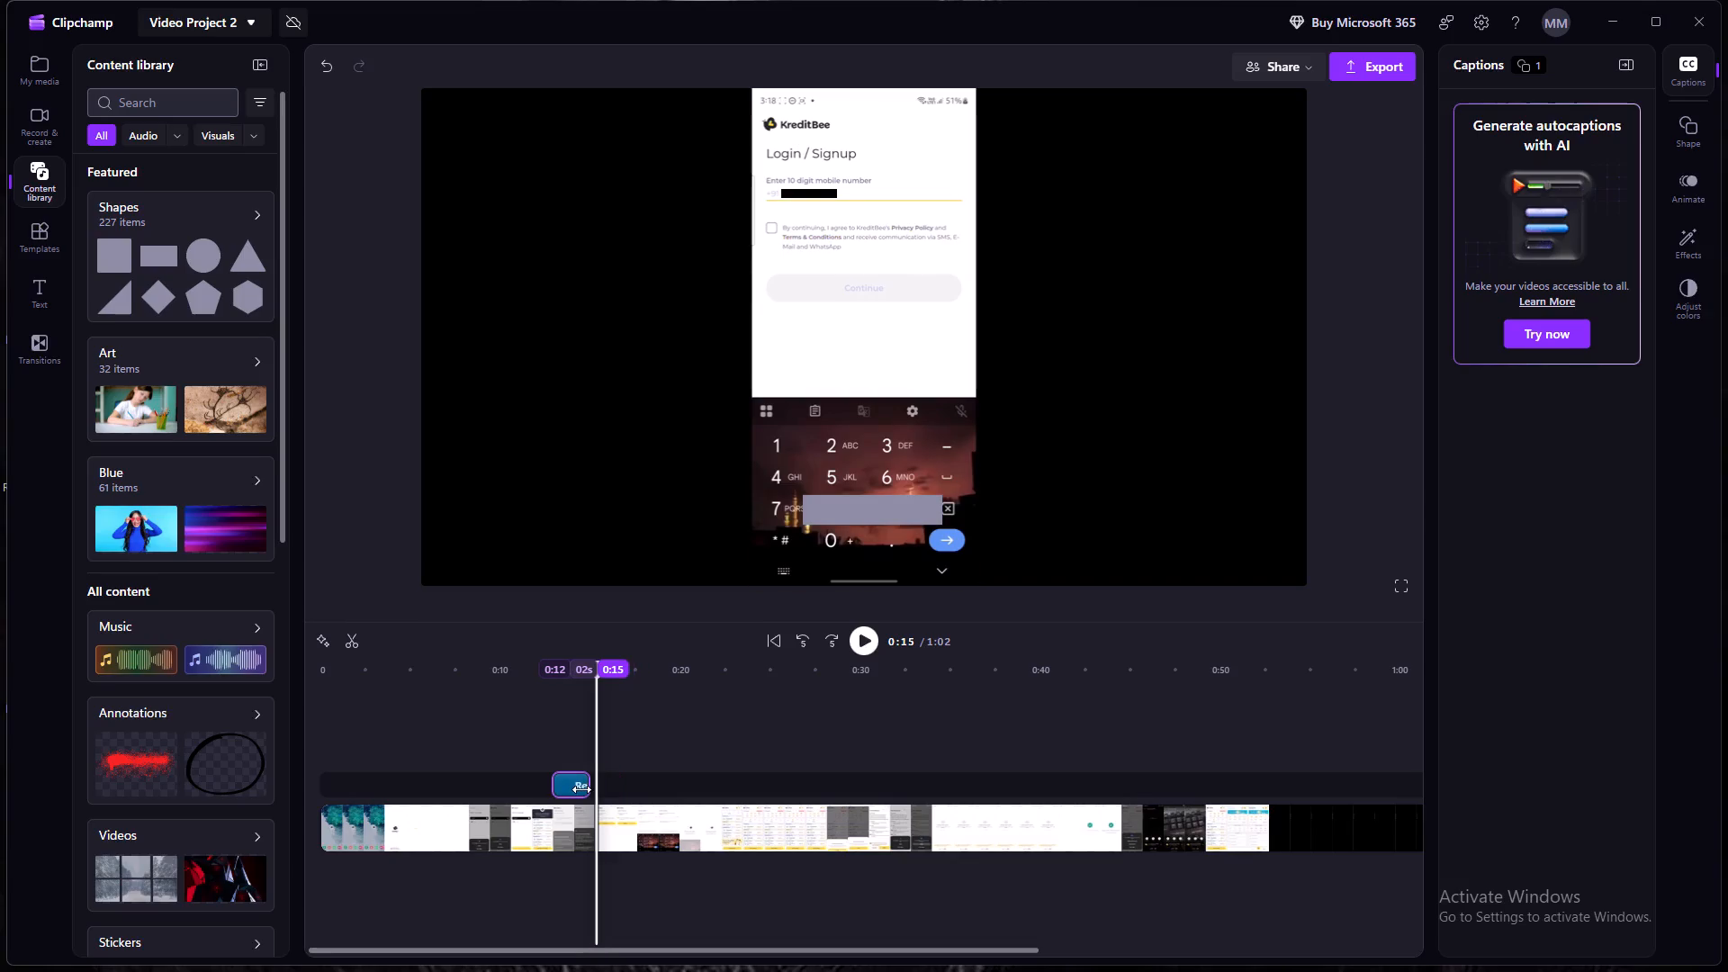
{"action": "left_click_drag", "start_coordinate": [581, 789], "coordinate": [576, 791]}
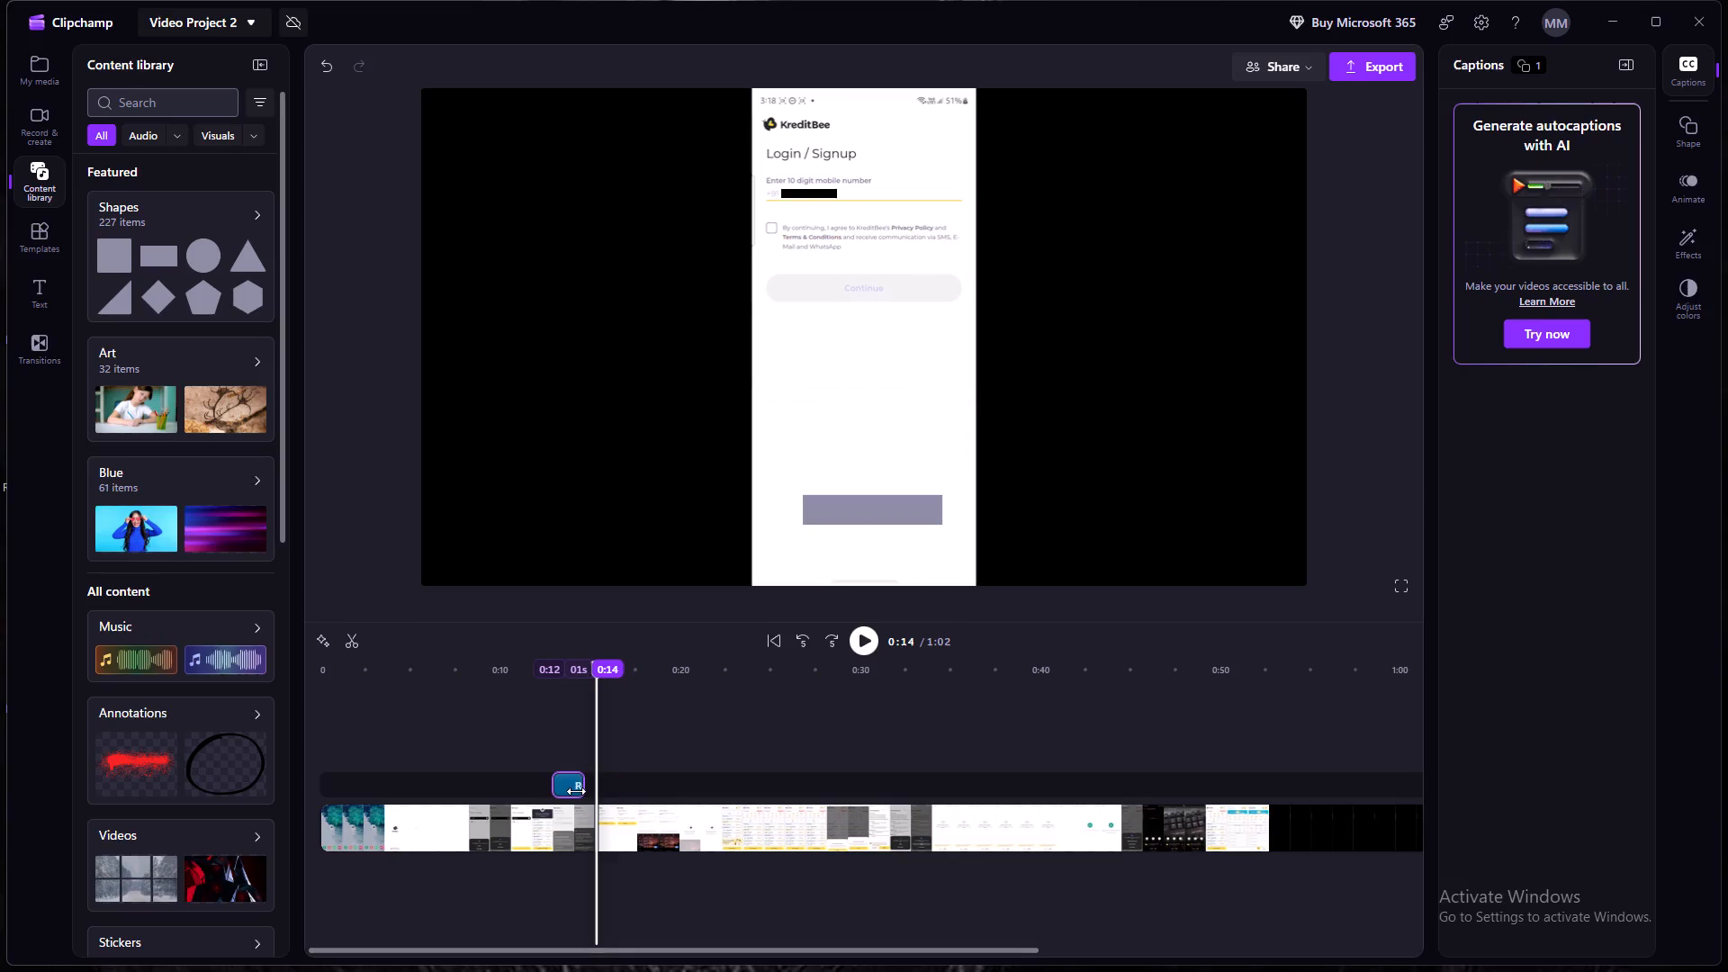
{"action": "left_click_drag", "start_coordinate": [576, 791], "coordinate": [580, 795]}
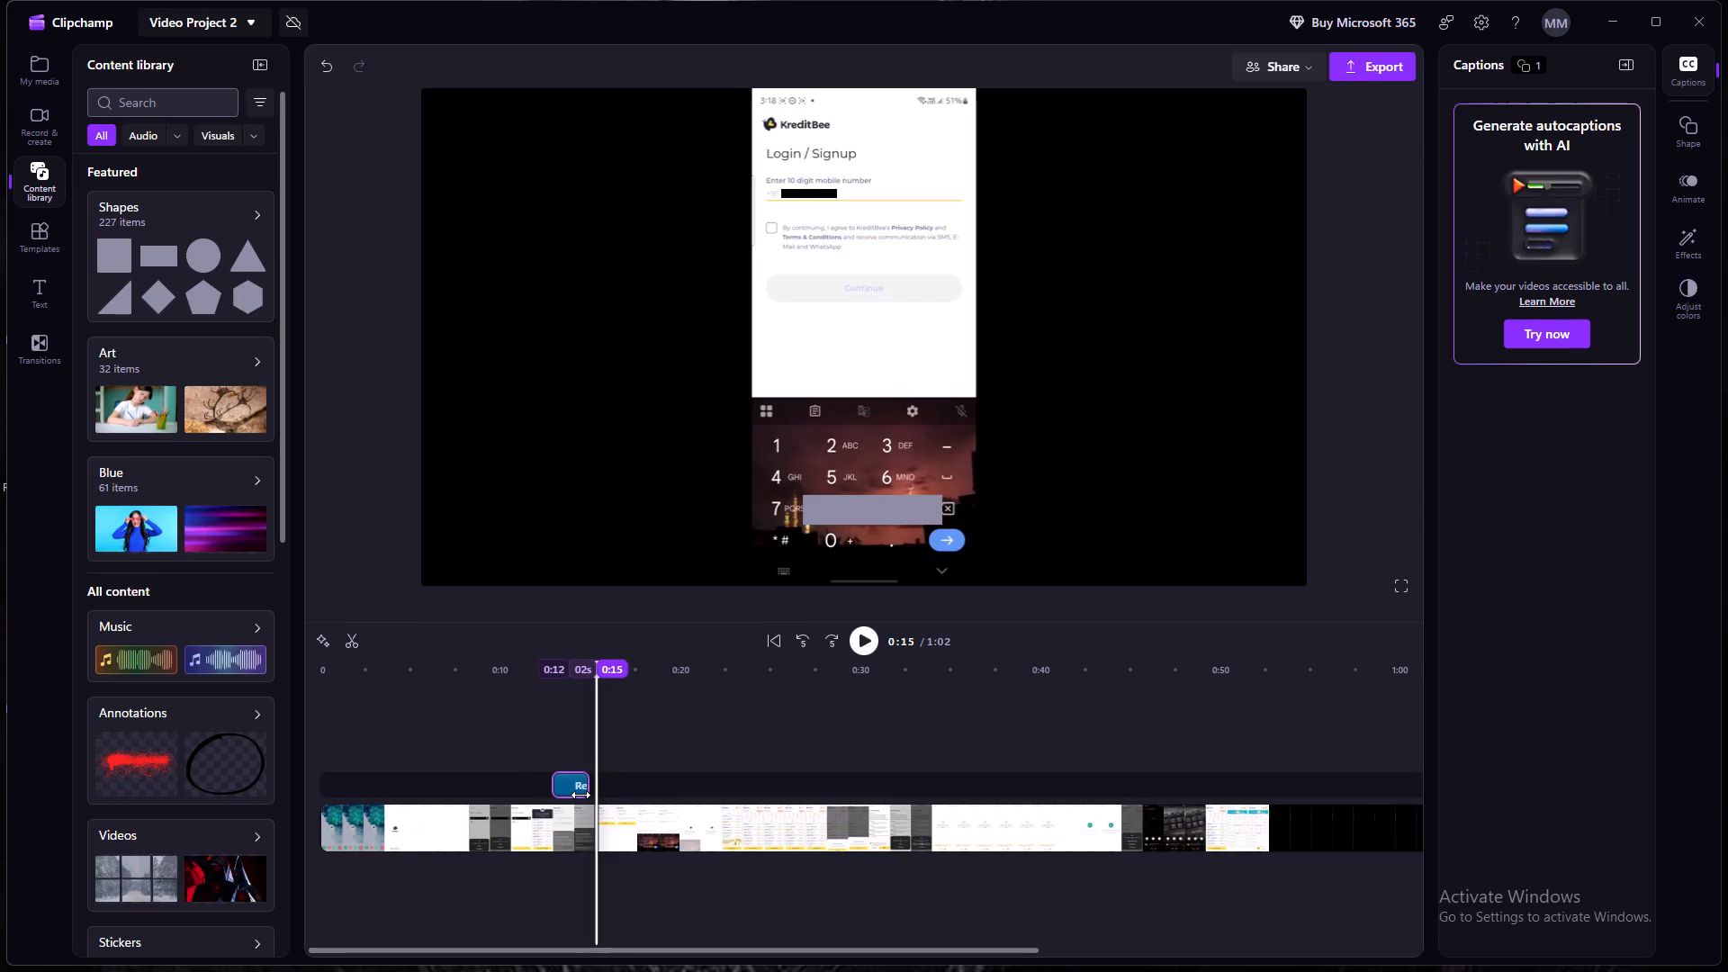
{"action": "left_click_drag", "start_coordinate": [580, 795], "coordinate": [579, 795]}
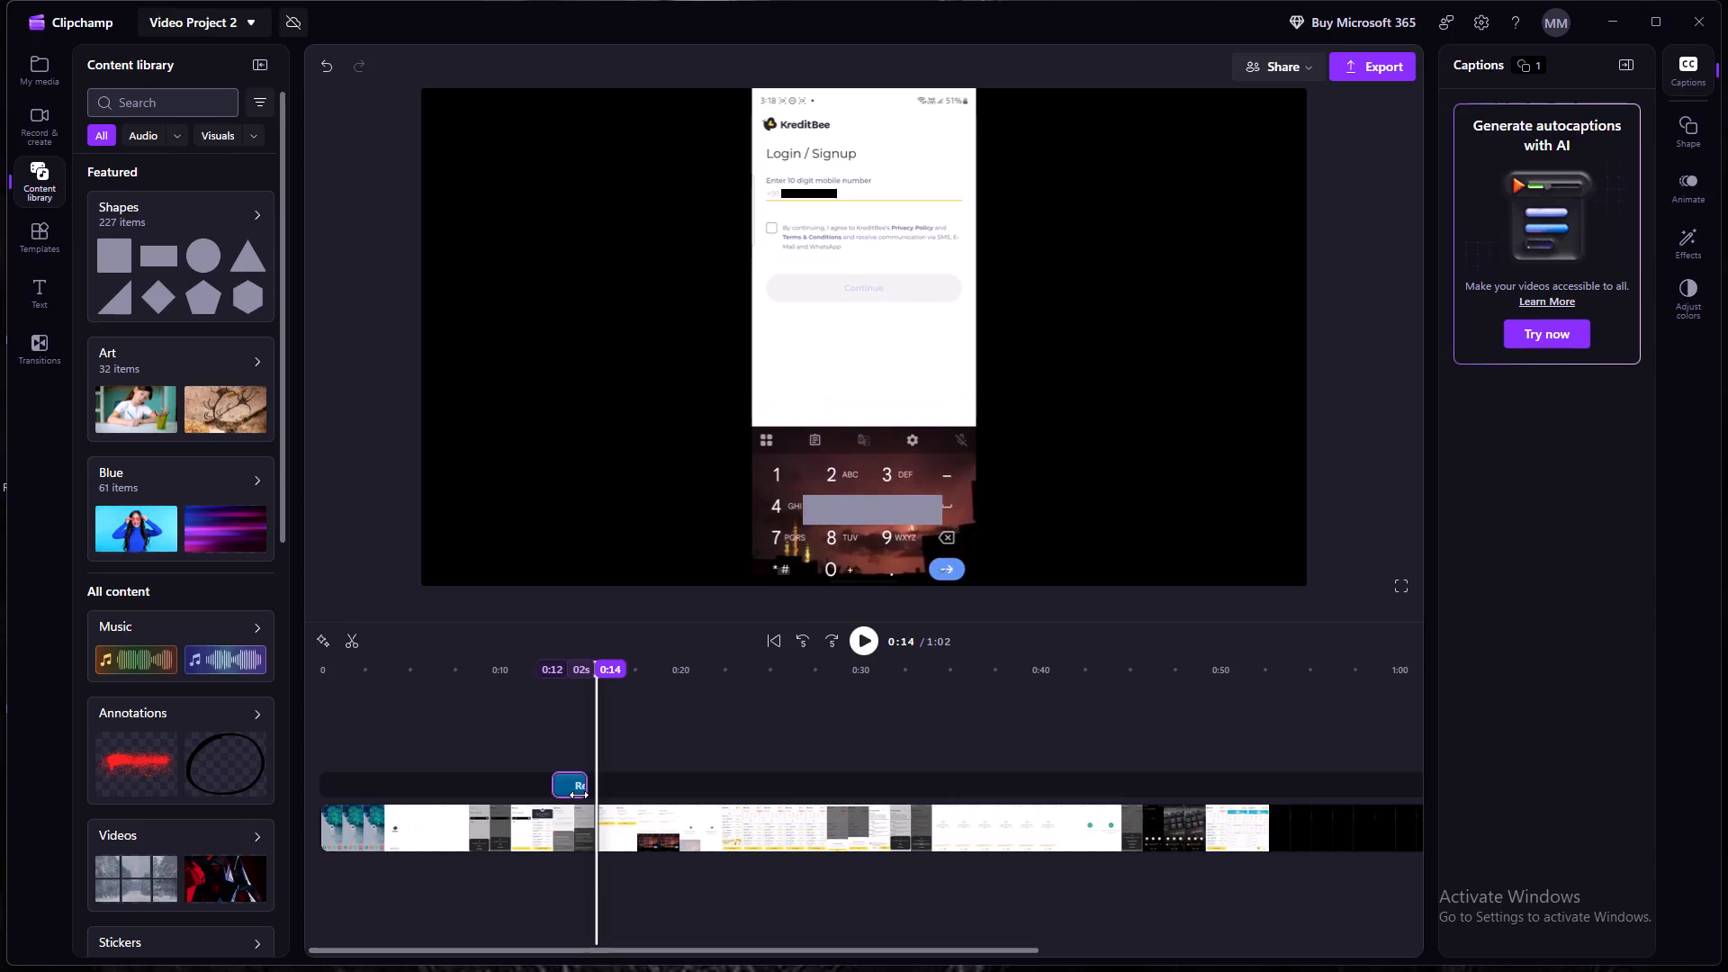
{"action": "left_click_drag", "start_coordinate": [579, 795], "coordinate": [574, 796]}
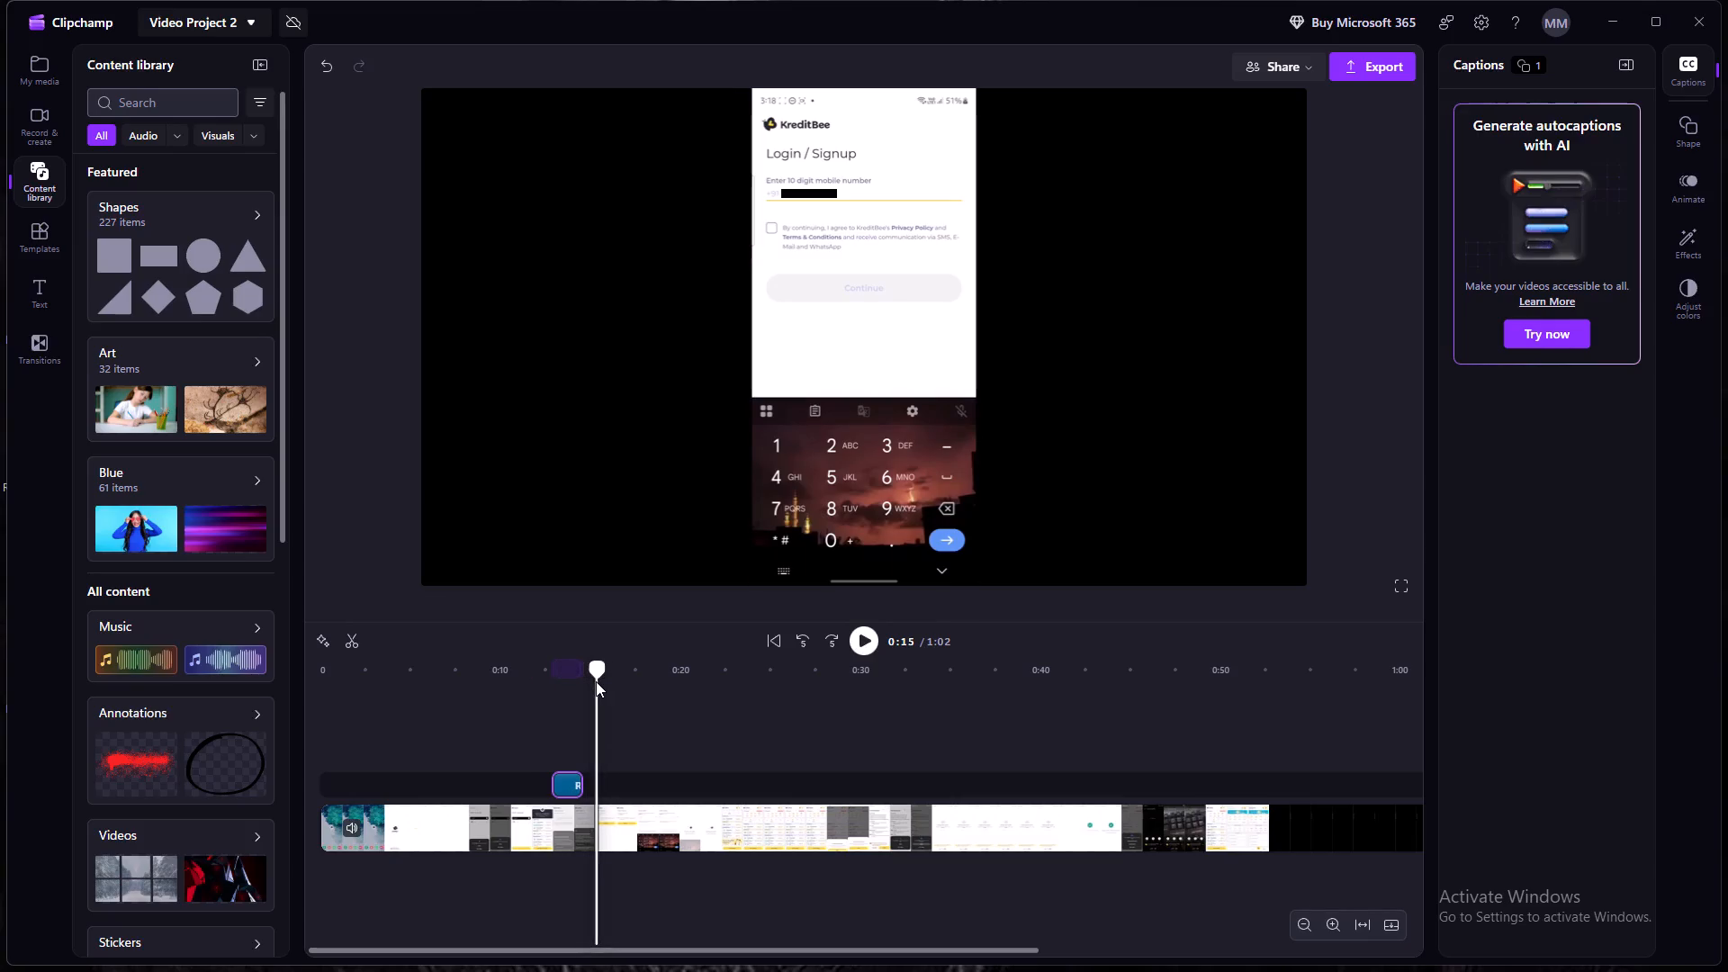
{"action": "left_click_drag", "start_coordinate": [596, 681], "coordinate": [583, 685]}
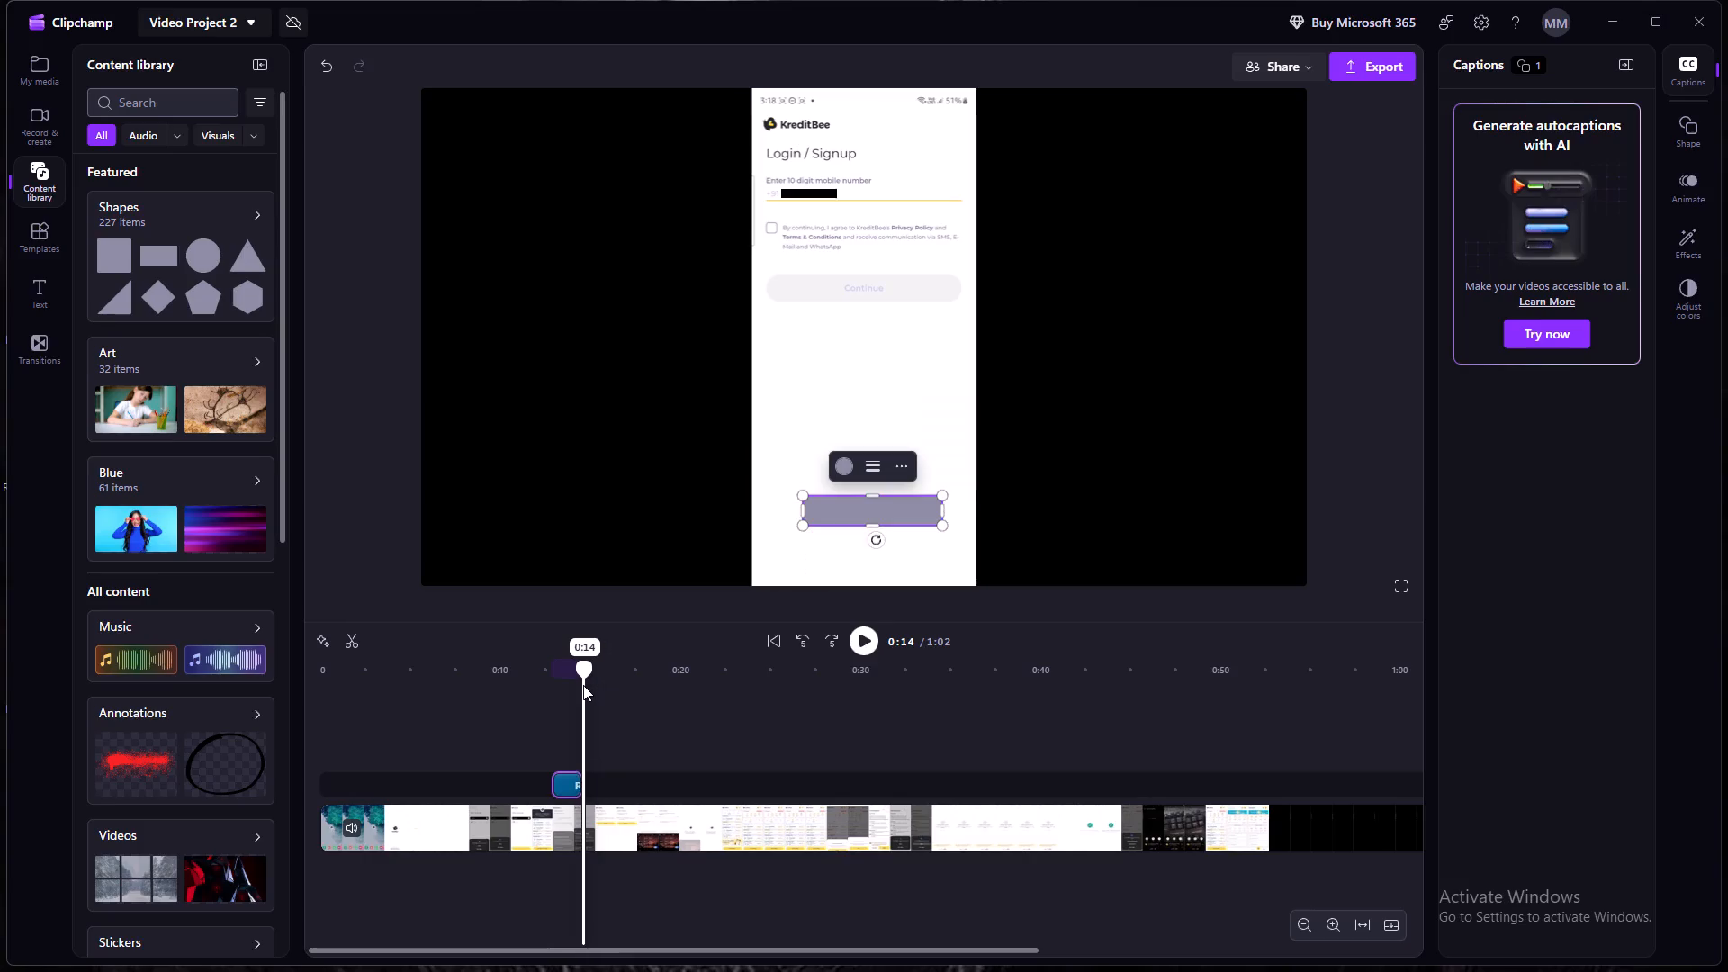
{"action": "left_click_drag", "start_coordinate": [583, 685], "coordinate": [586, 687]}
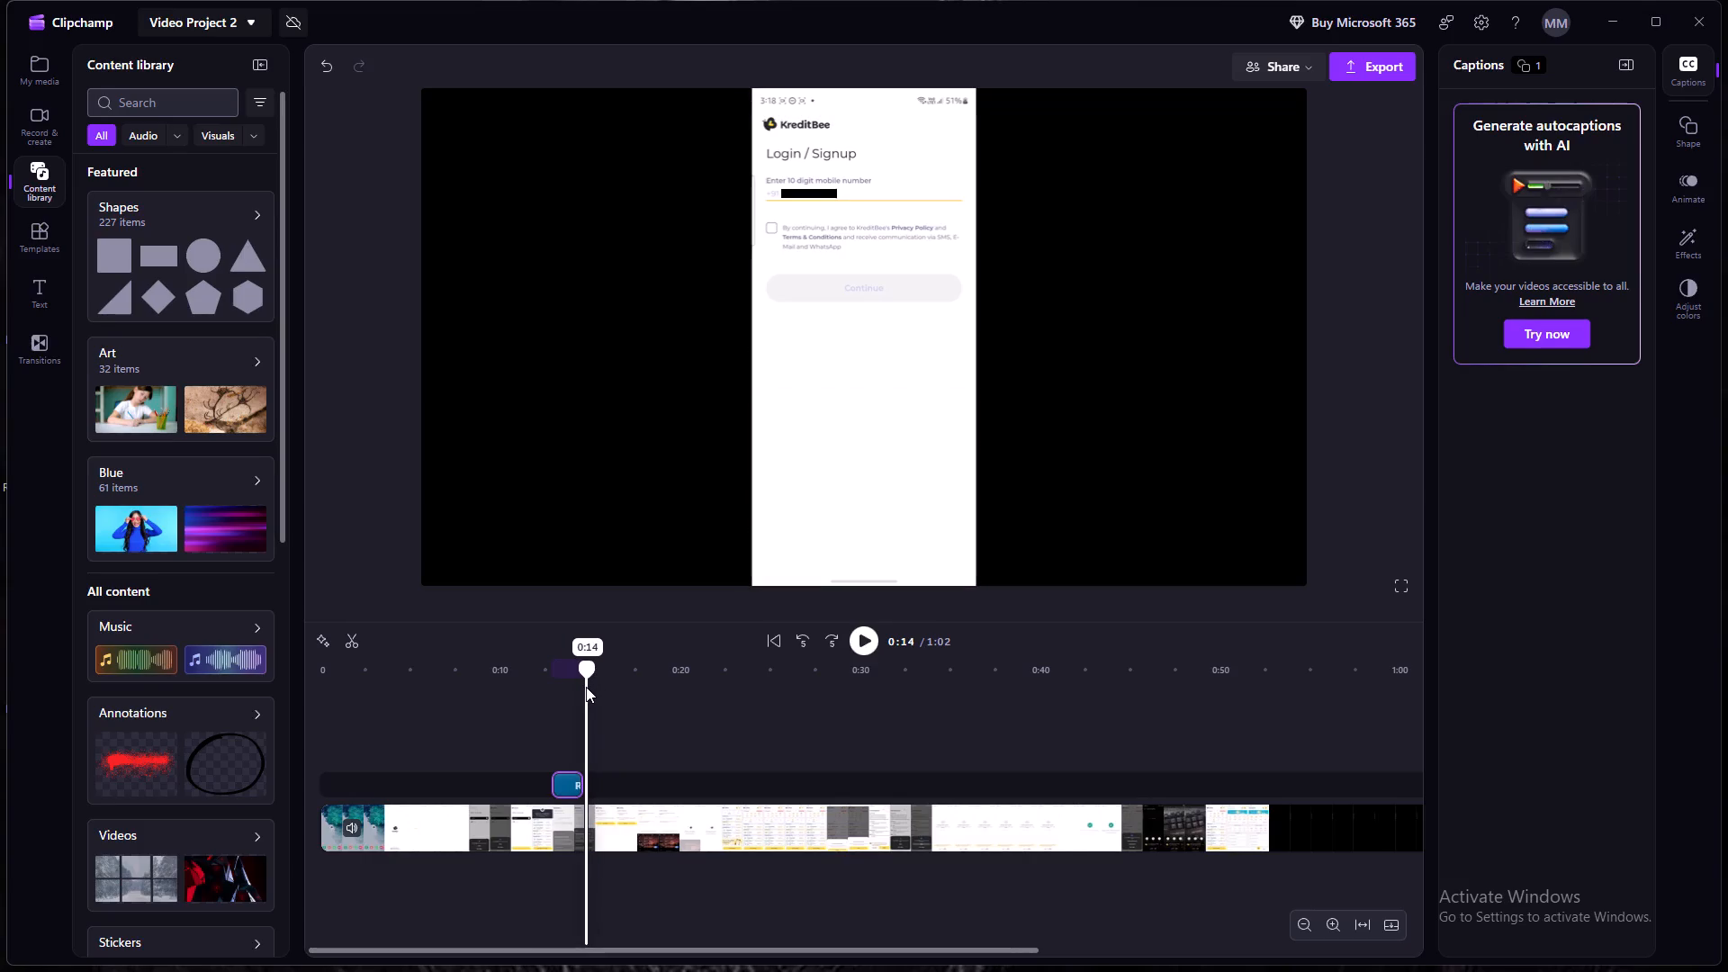
{"action": "left_click_drag", "start_coordinate": [586, 687], "coordinate": [584, 688]}
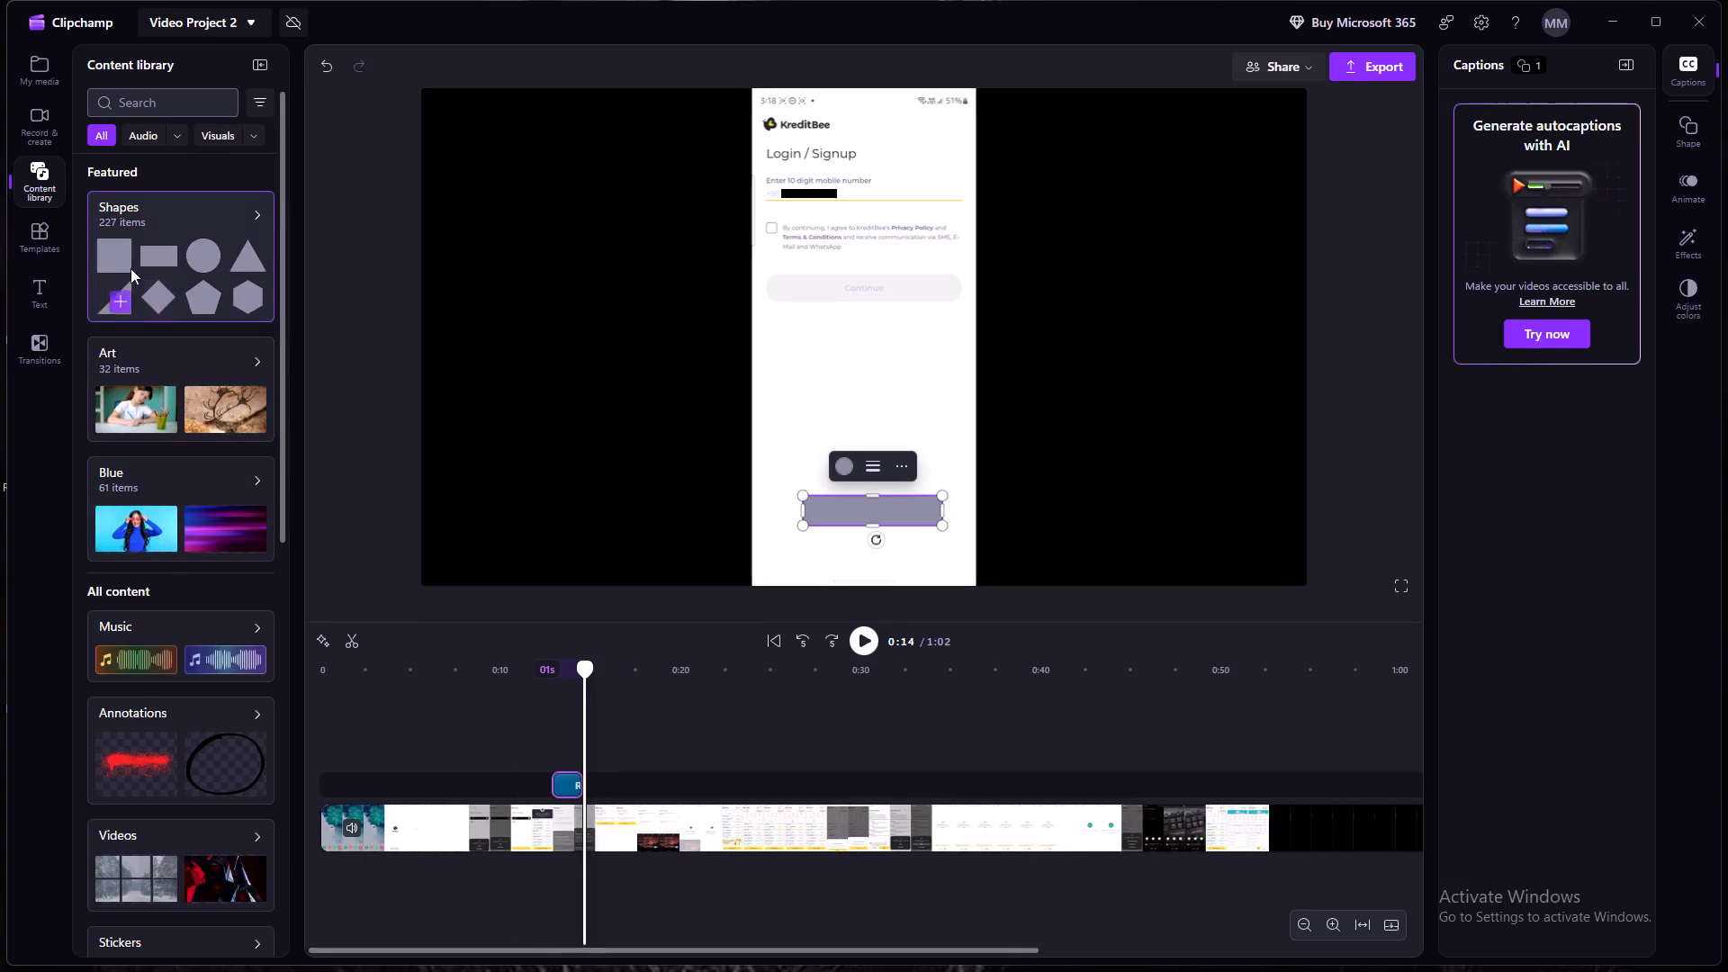
{"action": "left_click", "coordinate": [151, 256]}
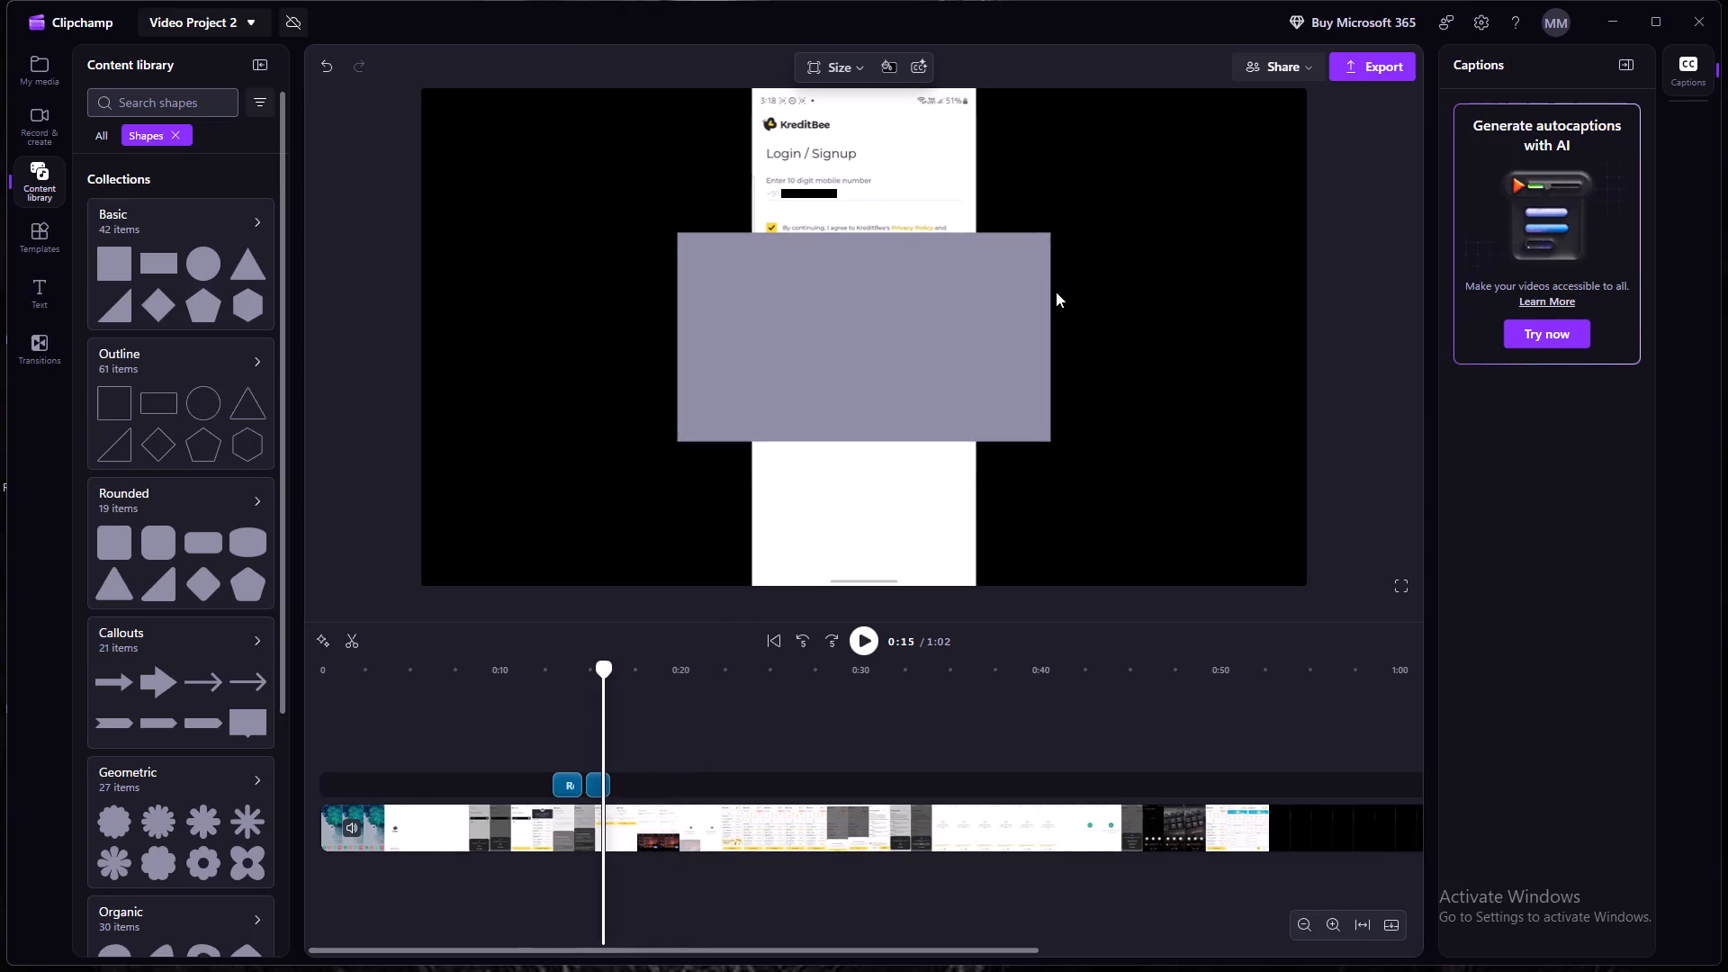
{"action": "left_click", "coordinate": [972, 259]}
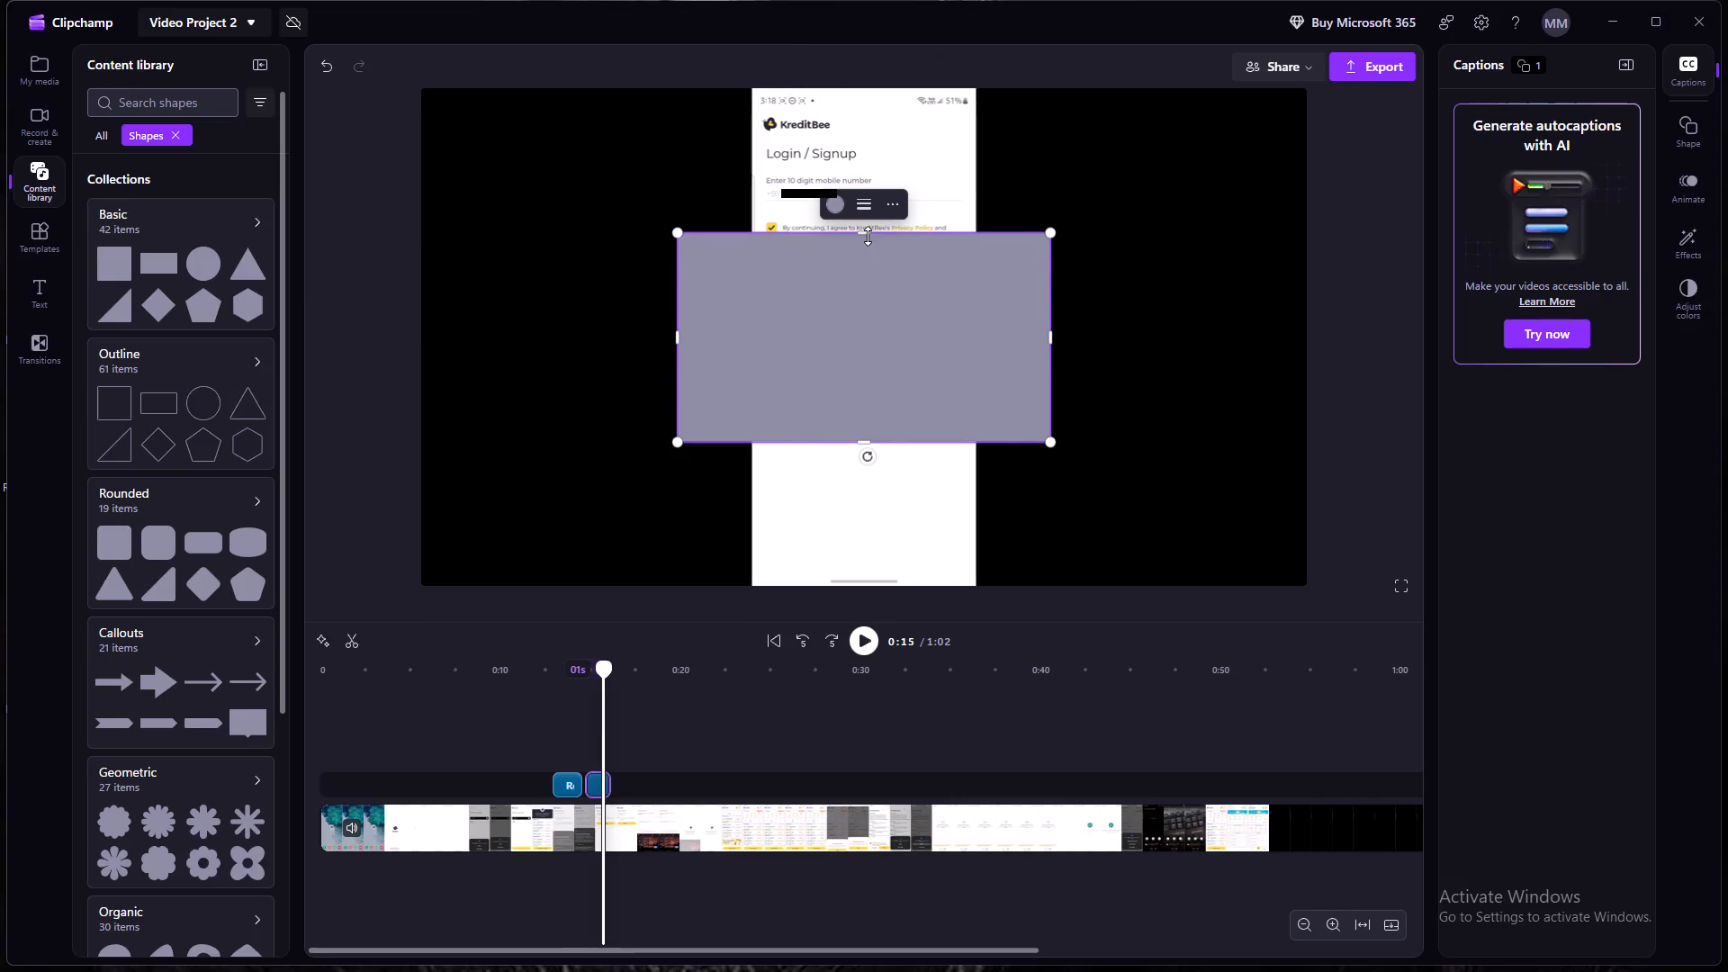
{"action": "left_click_drag", "start_coordinate": [868, 236], "coordinate": [873, 413]}
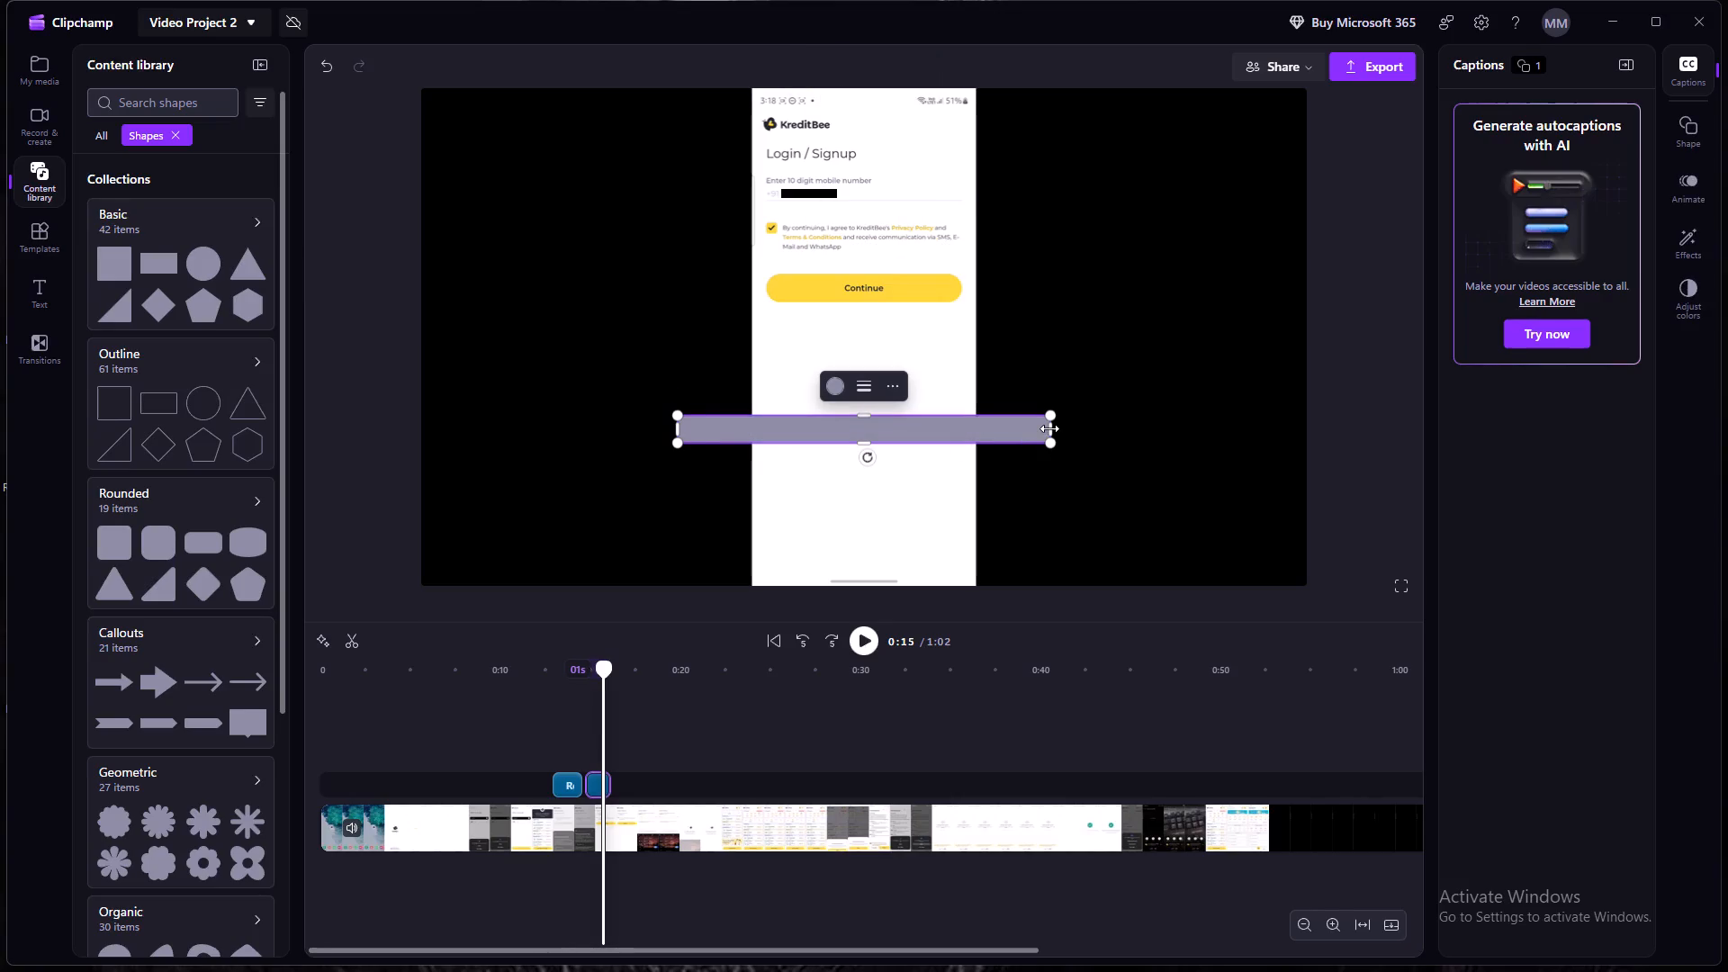
{"action": "left_click_drag", "start_coordinate": [1049, 428], "coordinate": [850, 429]}
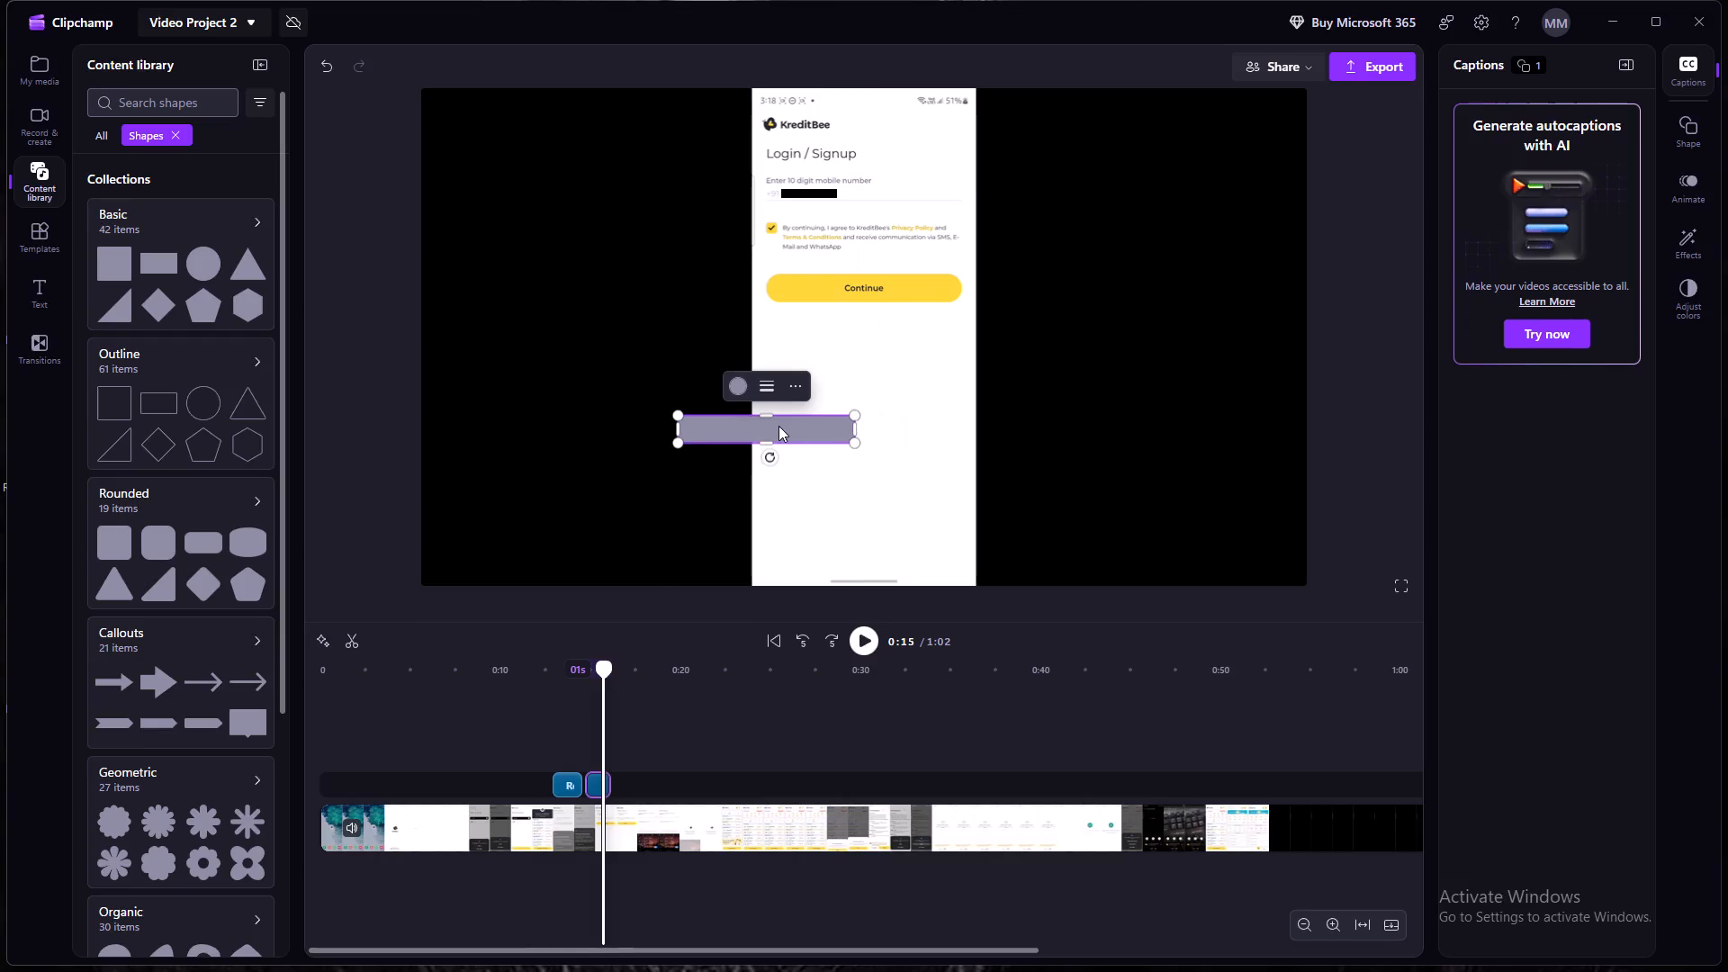
{"action": "left_click_drag", "start_coordinate": [778, 426], "coordinate": [881, 195]}
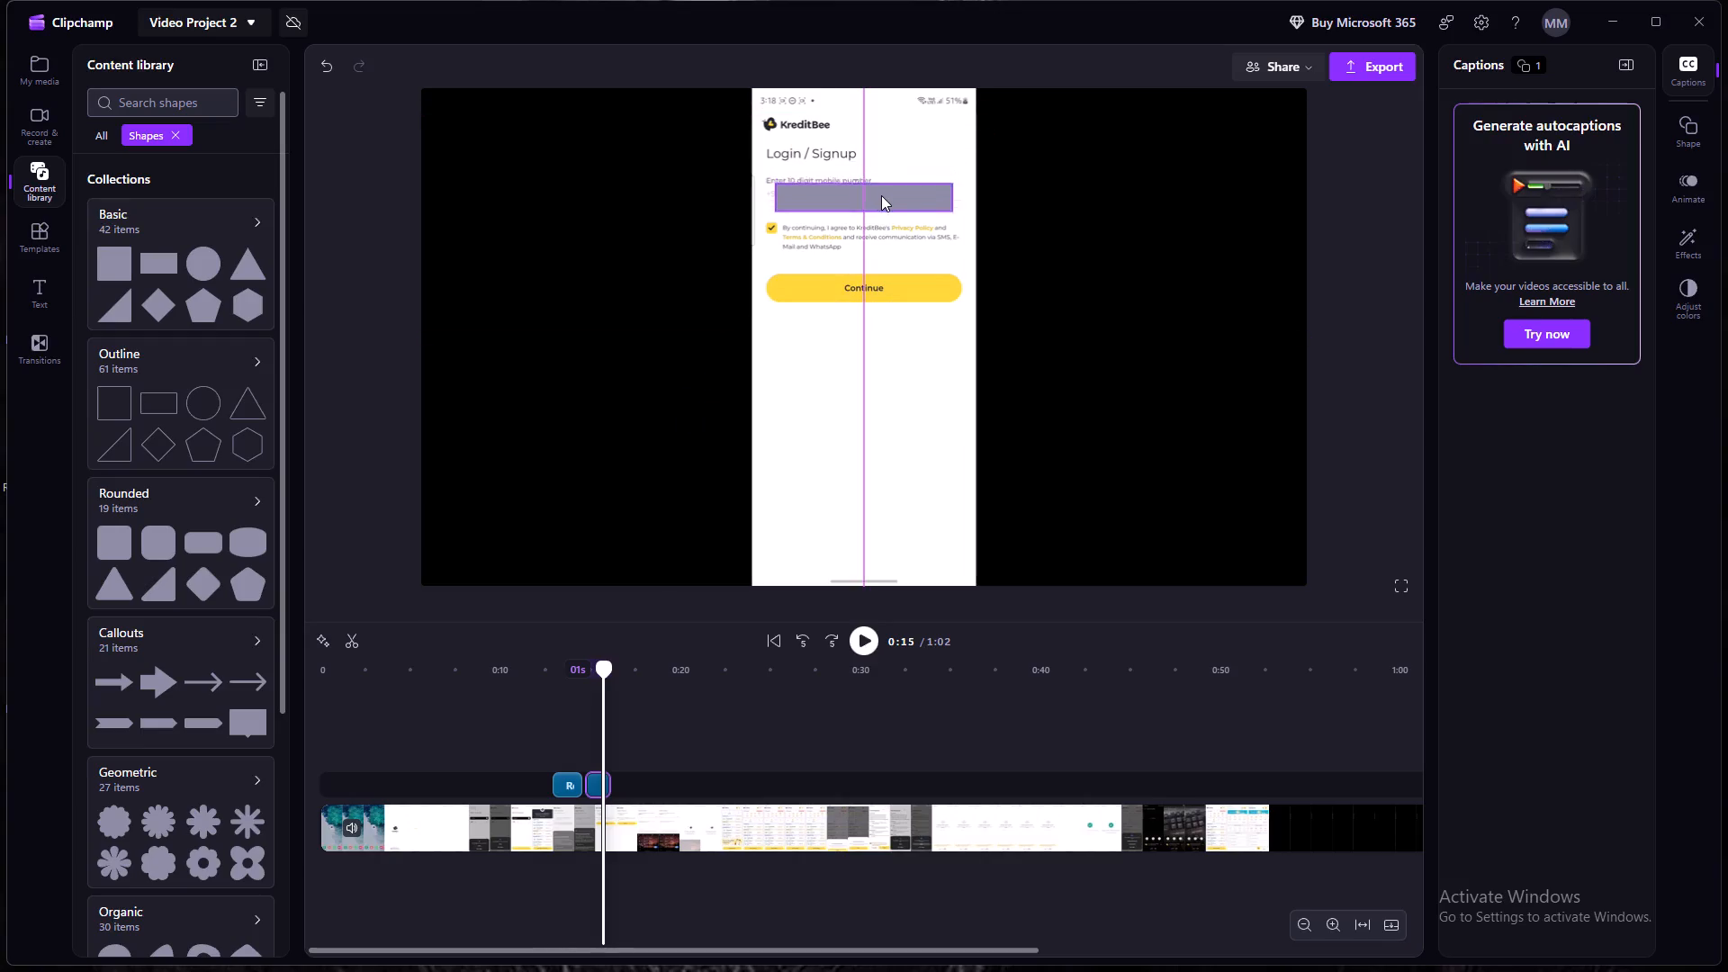
{"action": "left_click_drag", "start_coordinate": [881, 195], "coordinate": [885, 197]}
{"action": "left_click_drag", "start_coordinate": [954, 211], "coordinate": [858, 188]}
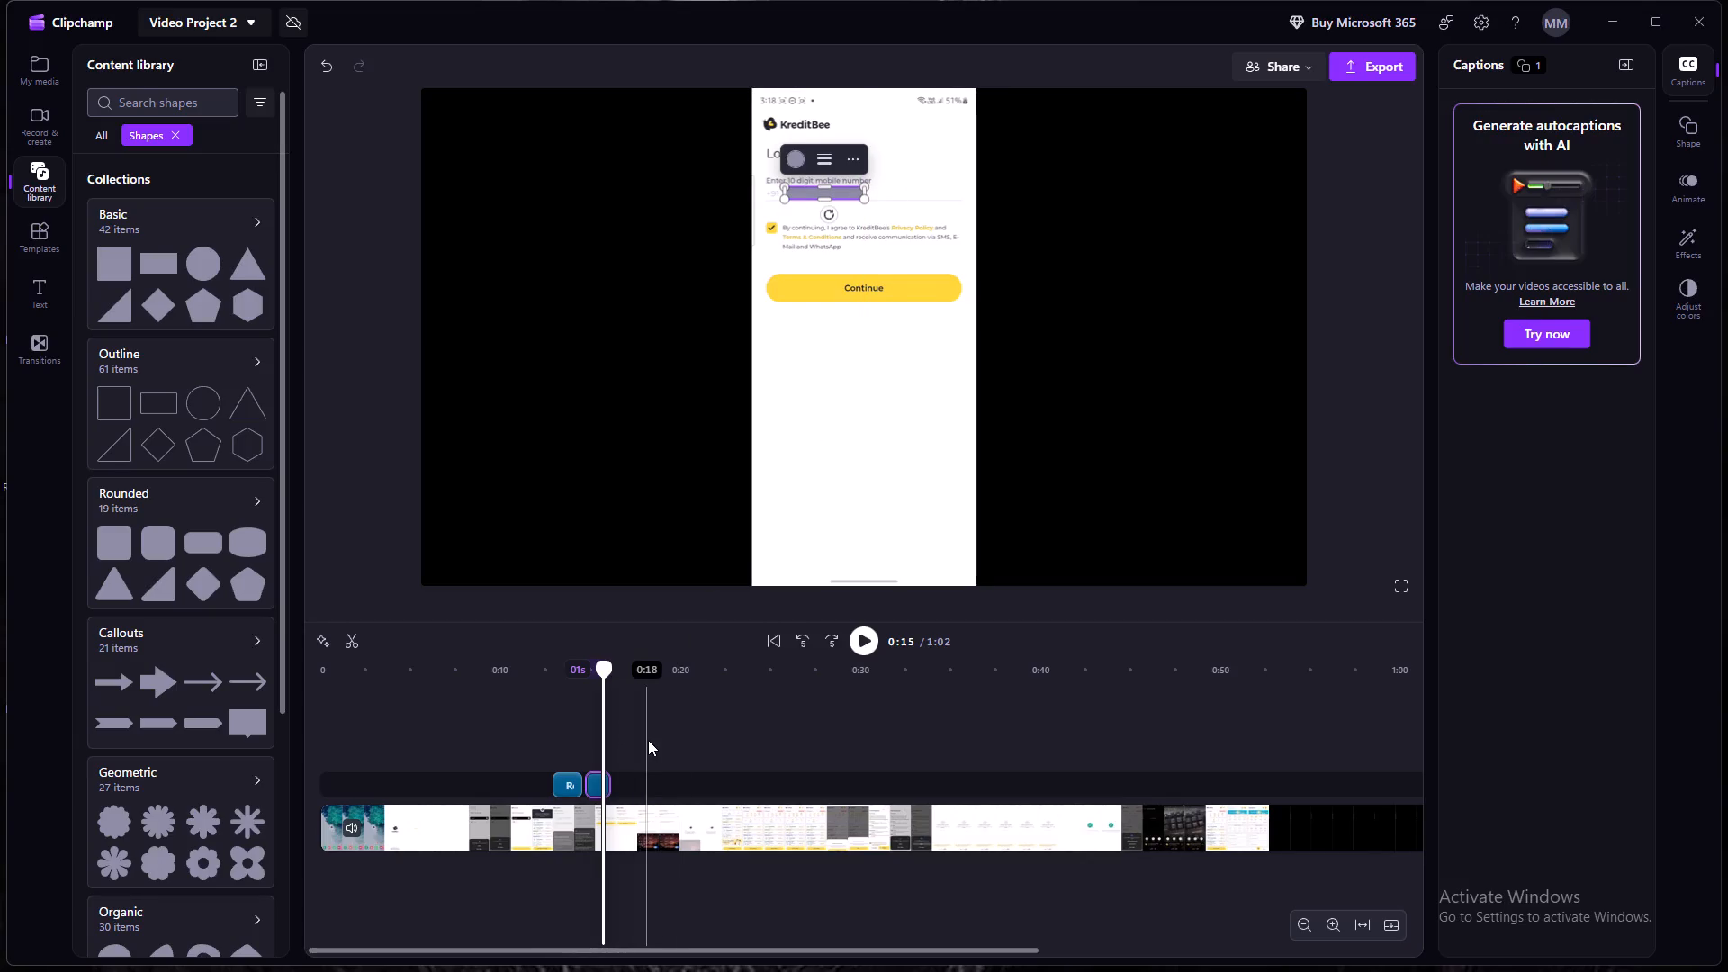
Play the recording up to the Verify mobile screen and set the second rectangle clip to end at about 0:17.
{"action": "left_click", "coordinate": [859, 638]}
{"action": "left_click", "coordinate": [859, 638]}
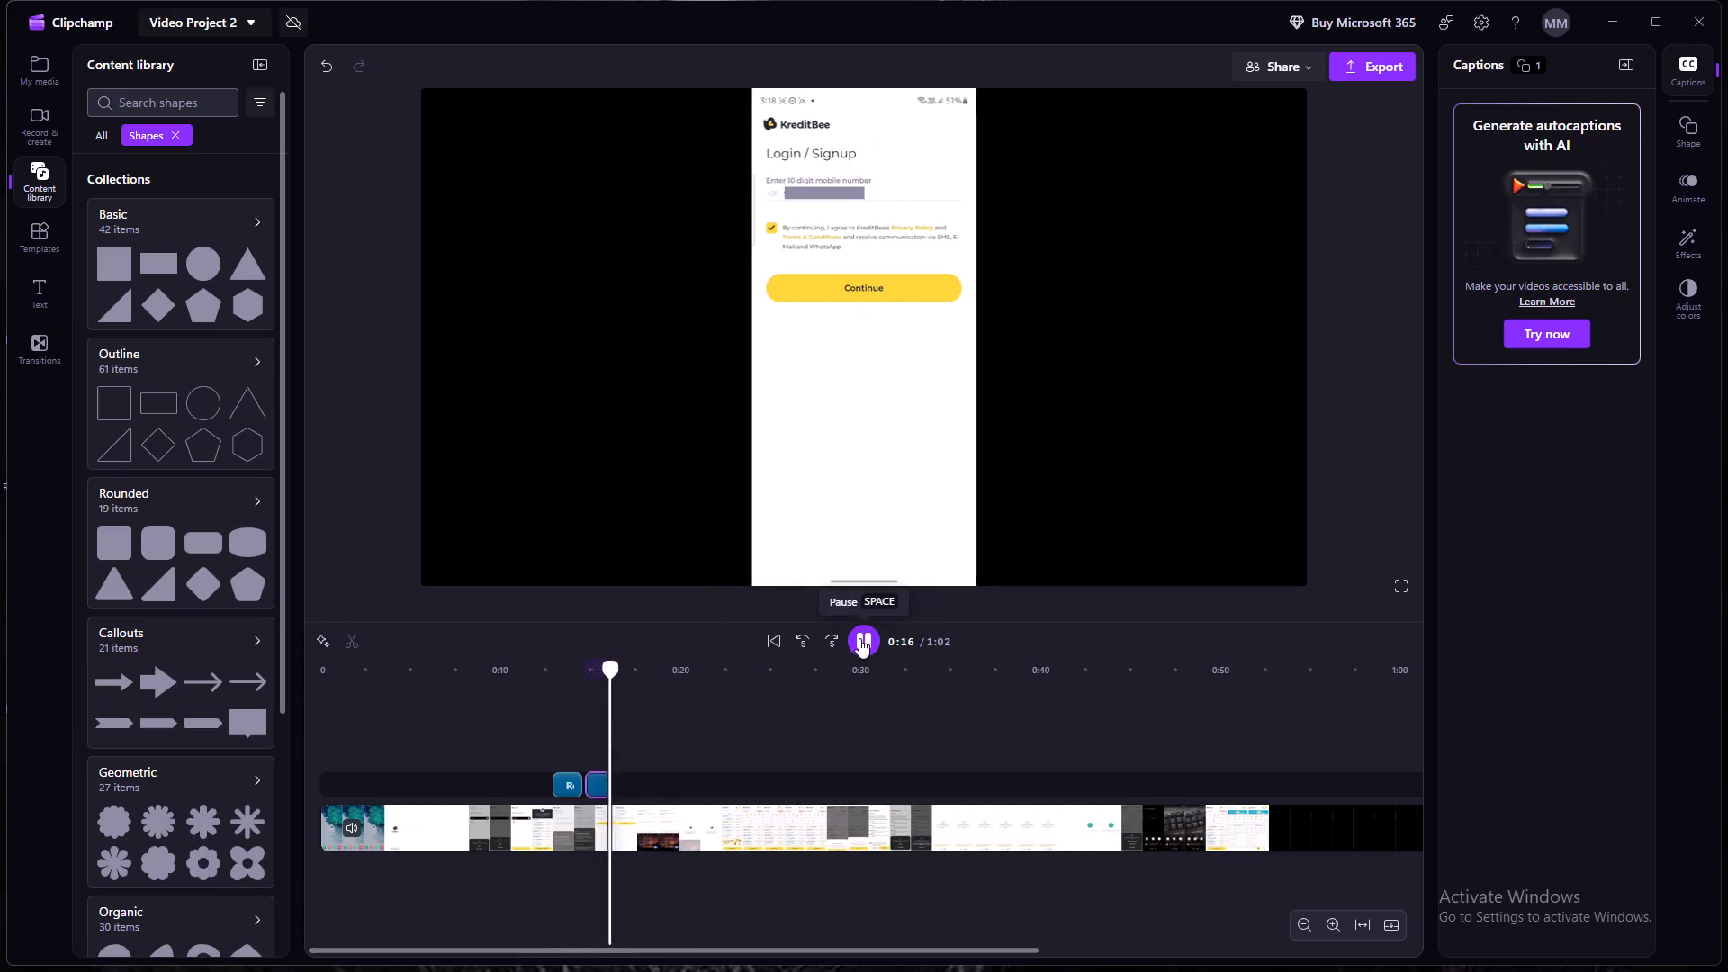
{"action": "double_click", "coordinate": [859, 638]}
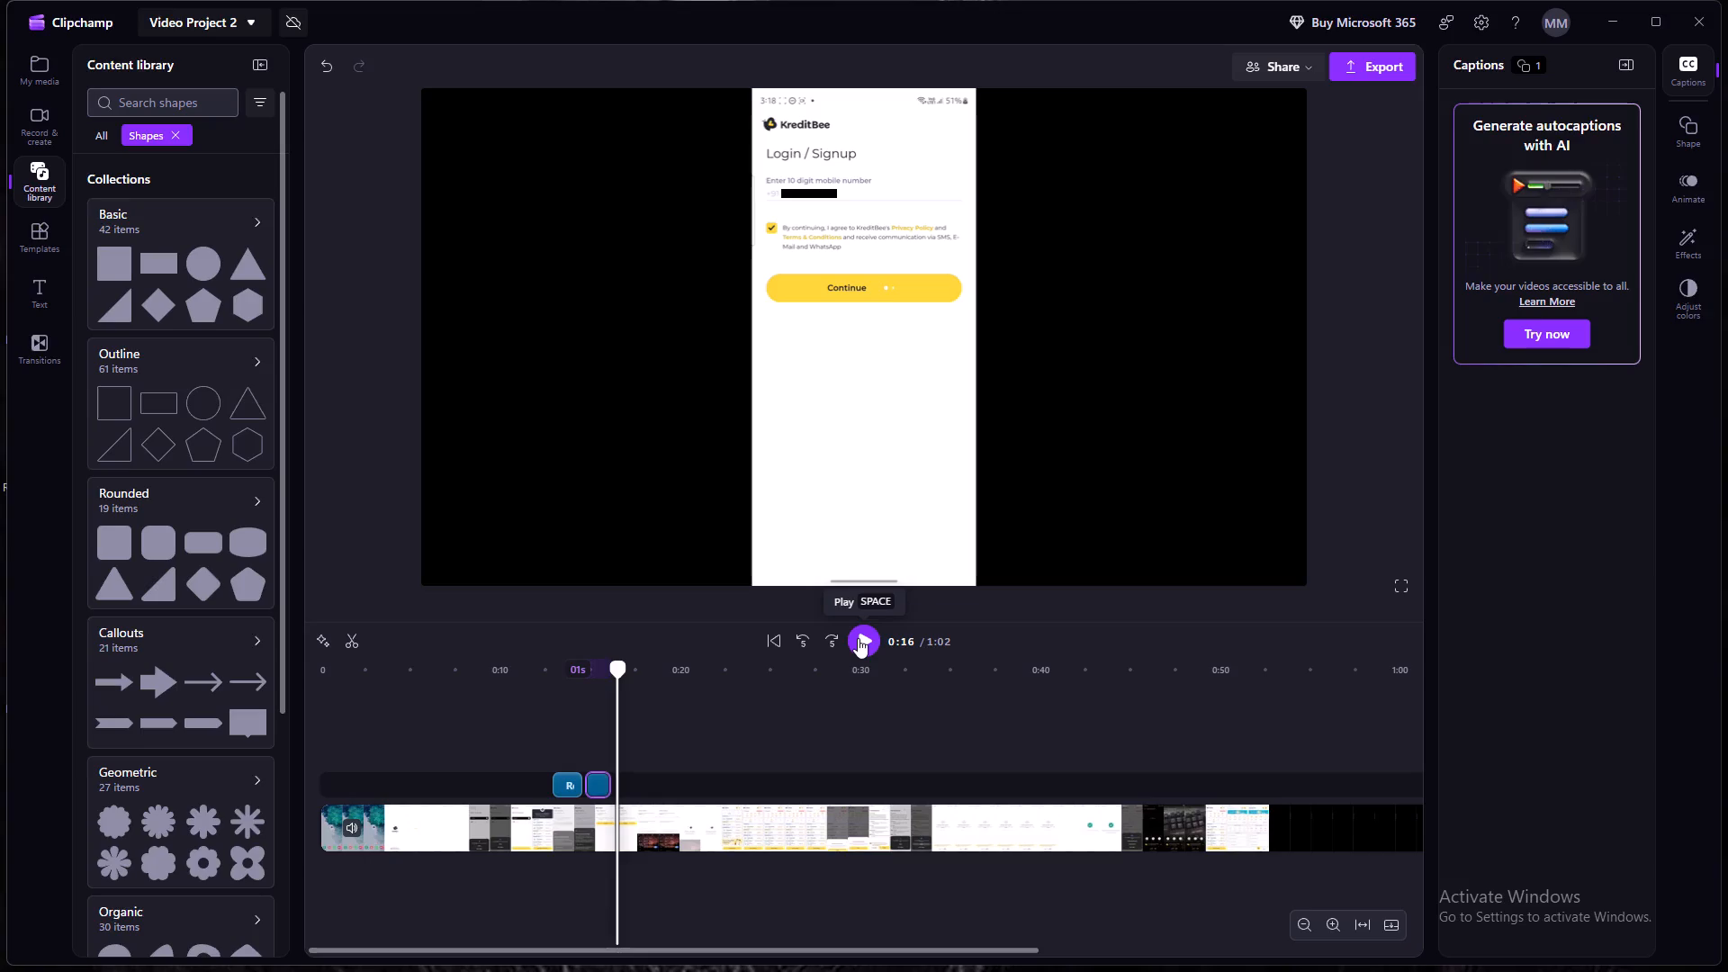
{"action": "double_click", "coordinate": [858, 638]}
{"action": "left_click", "coordinate": [858, 638]}
{"action": "left_click", "coordinate": [858, 638]}
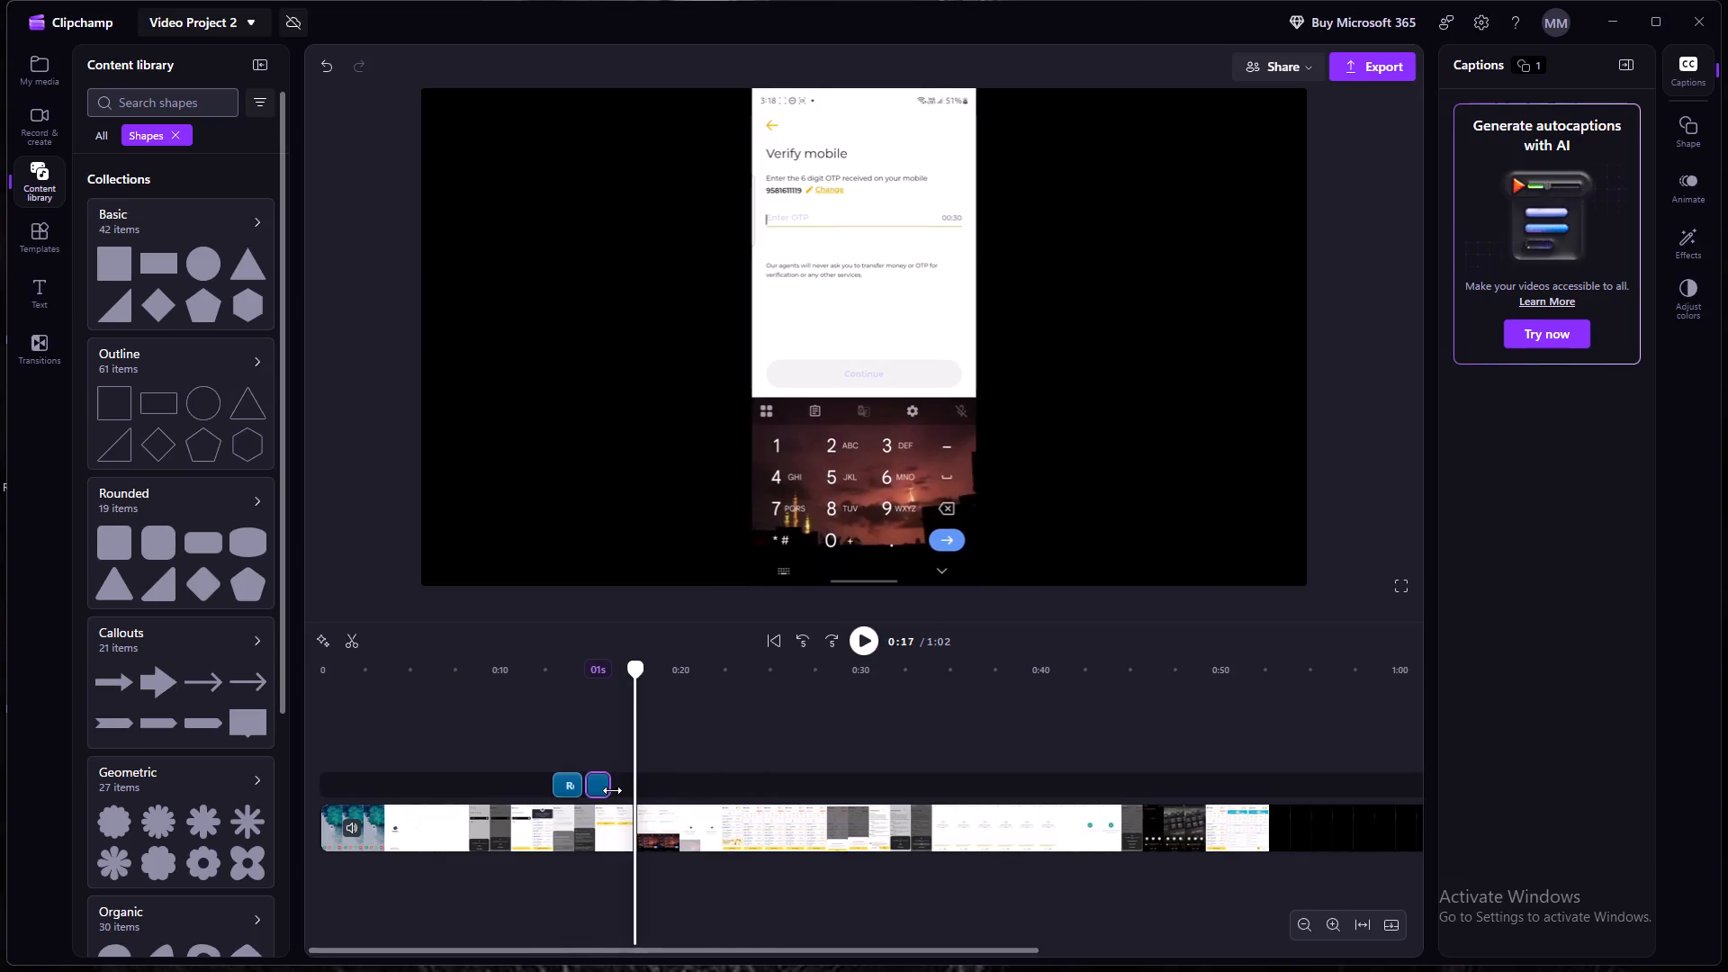
{"action": "left_click_drag", "start_coordinate": [612, 790], "coordinate": [630, 789]}
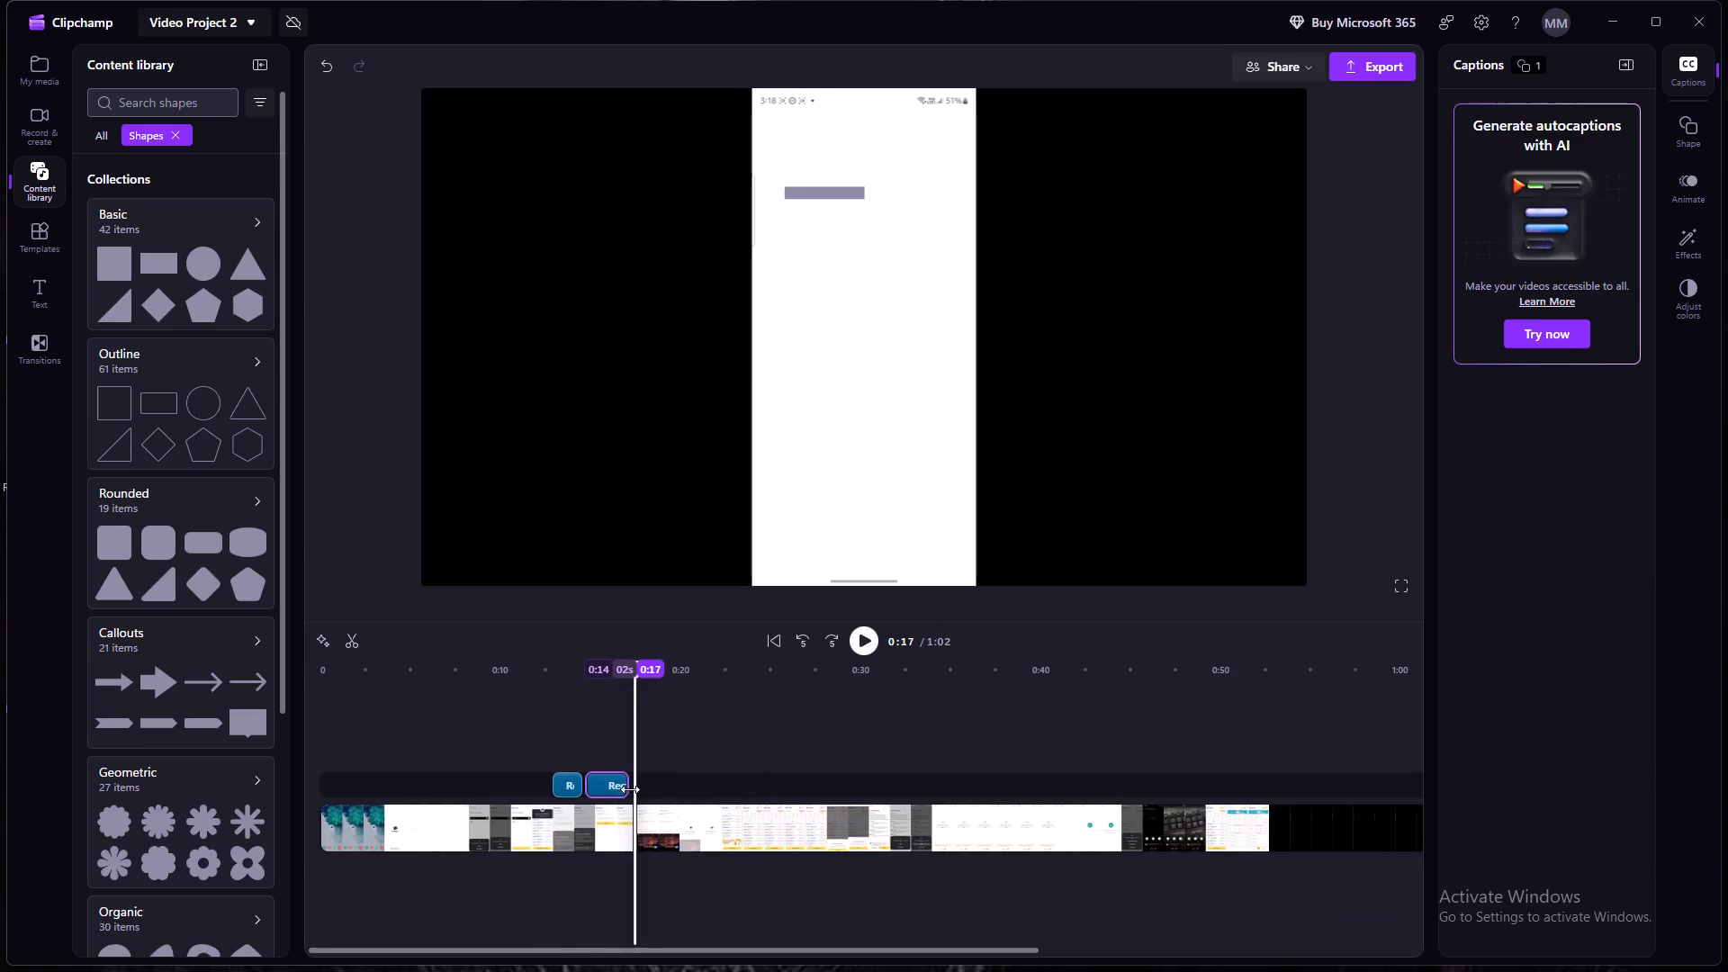
{"action": "left_click_drag", "start_coordinate": [630, 789], "coordinate": [632, 789]}
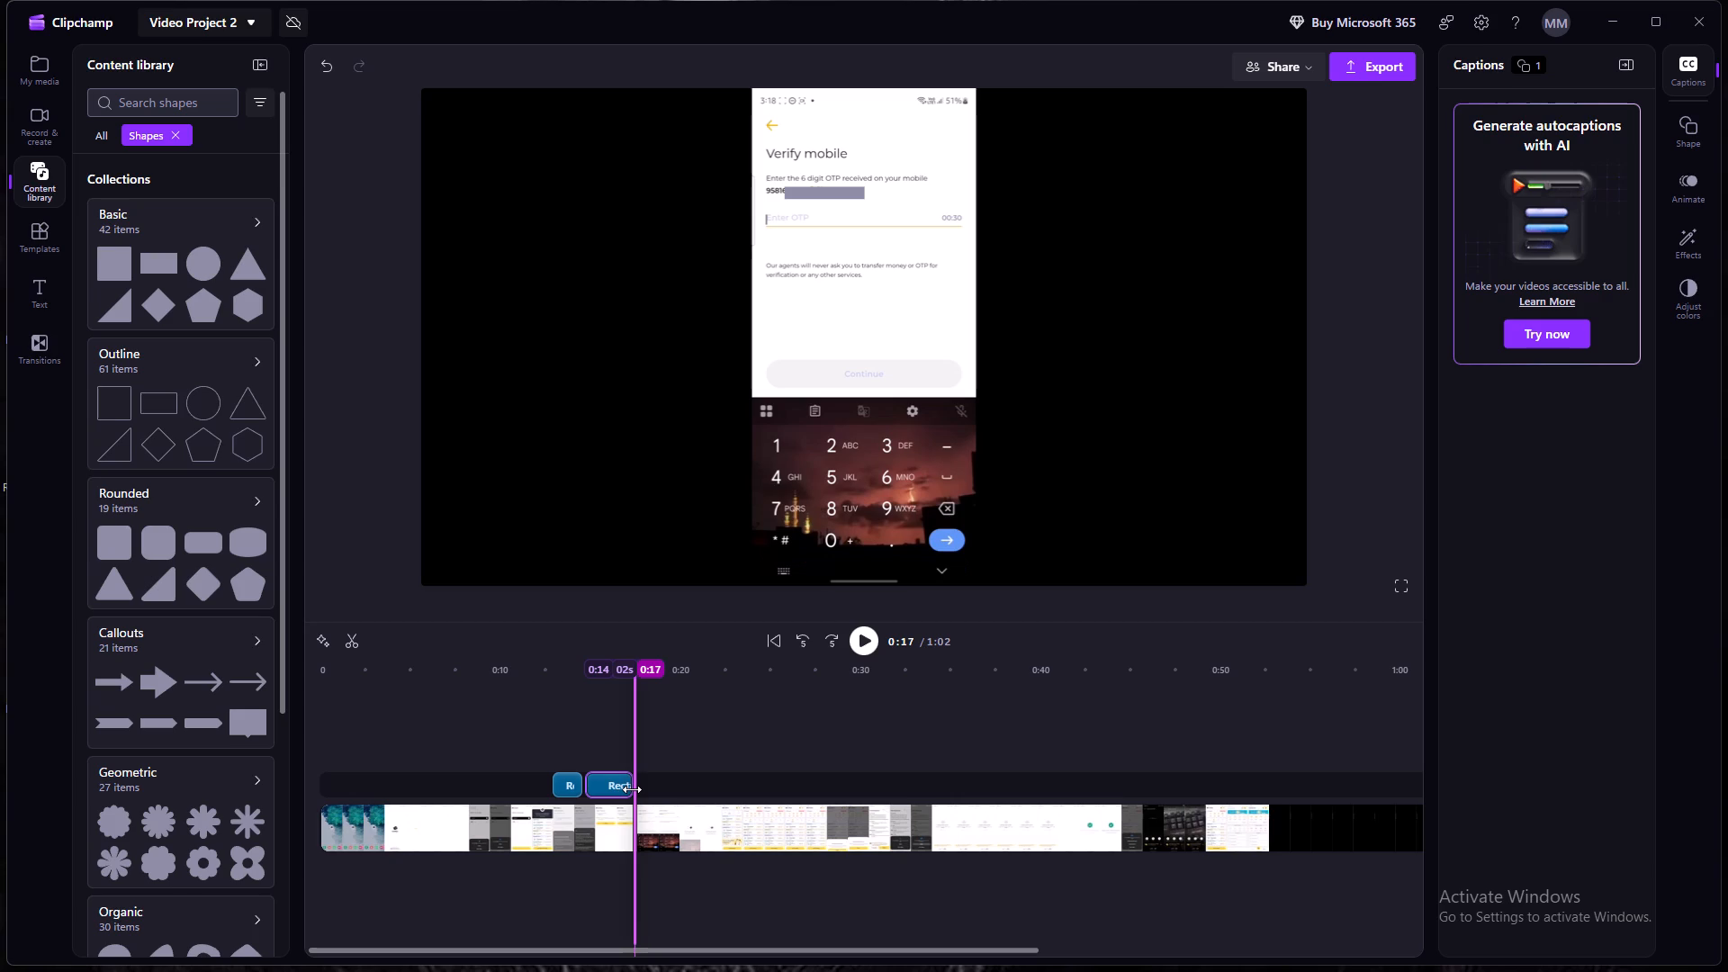
{"action": "left_click_drag", "start_coordinate": [632, 789], "coordinate": [636, 789]}
{"action": "left_click_drag", "start_coordinate": [636, 789], "coordinate": [639, 789]}
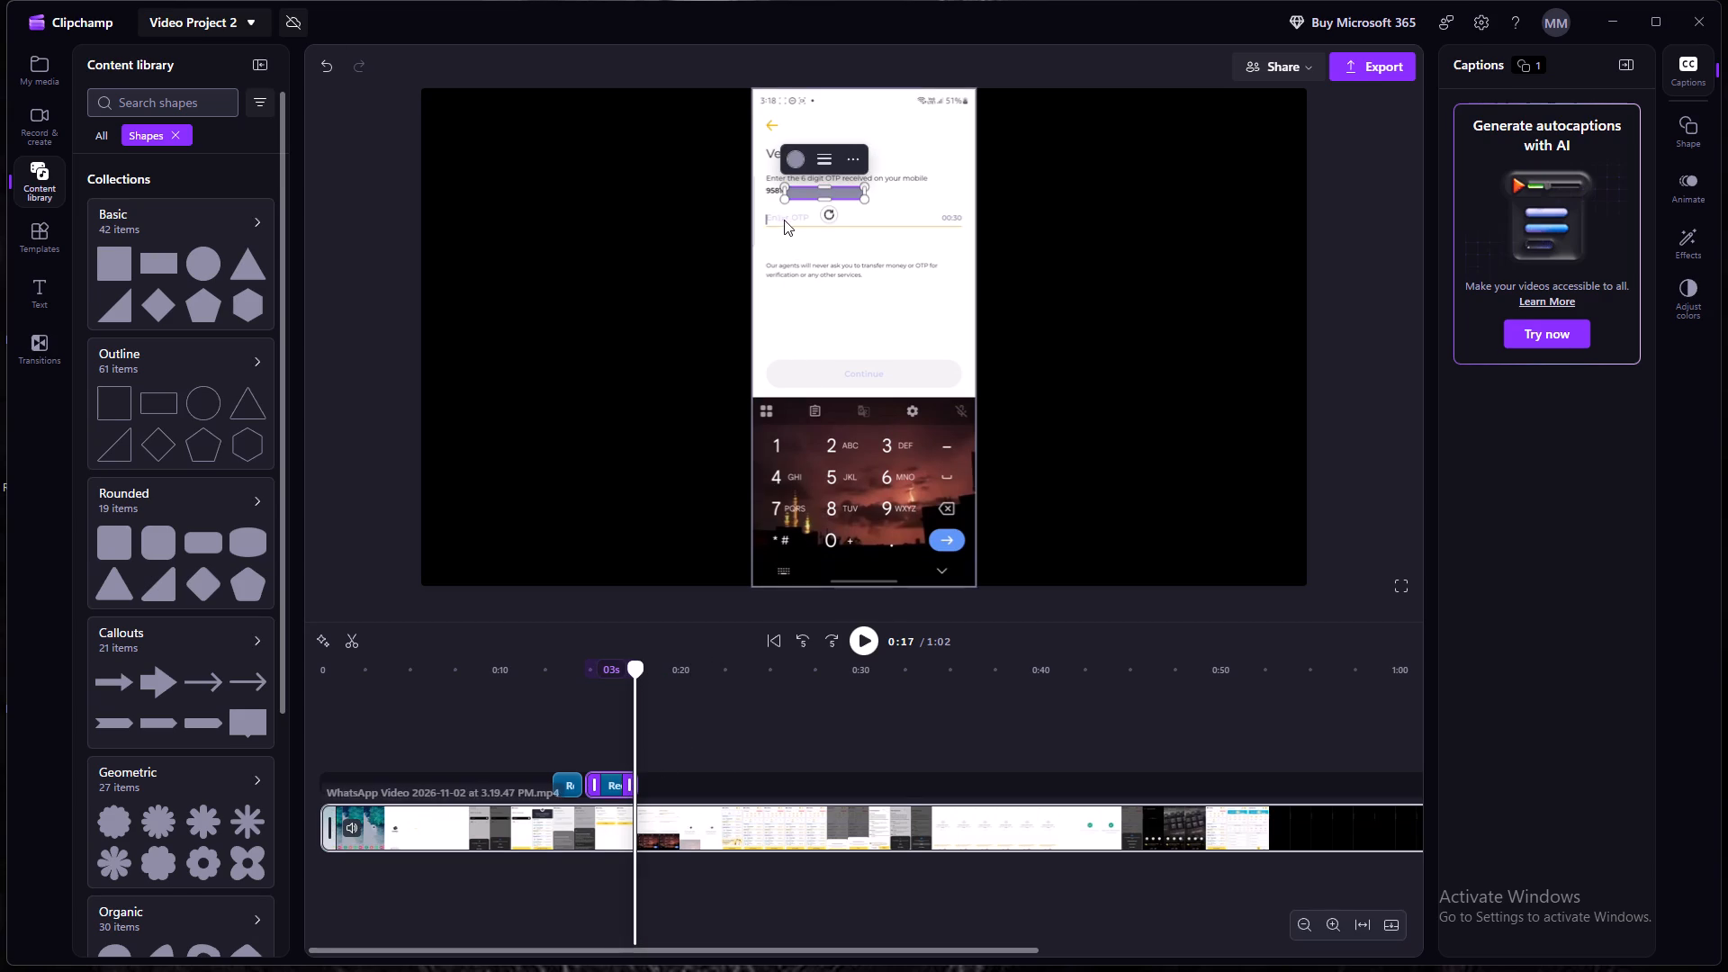
At 0:17, widen the second rectangle on its left side until it covers the whole phone number on the Verify mobile screen.
{"action": "left_click_drag", "start_coordinate": [786, 194], "coordinate": [776, 192]}
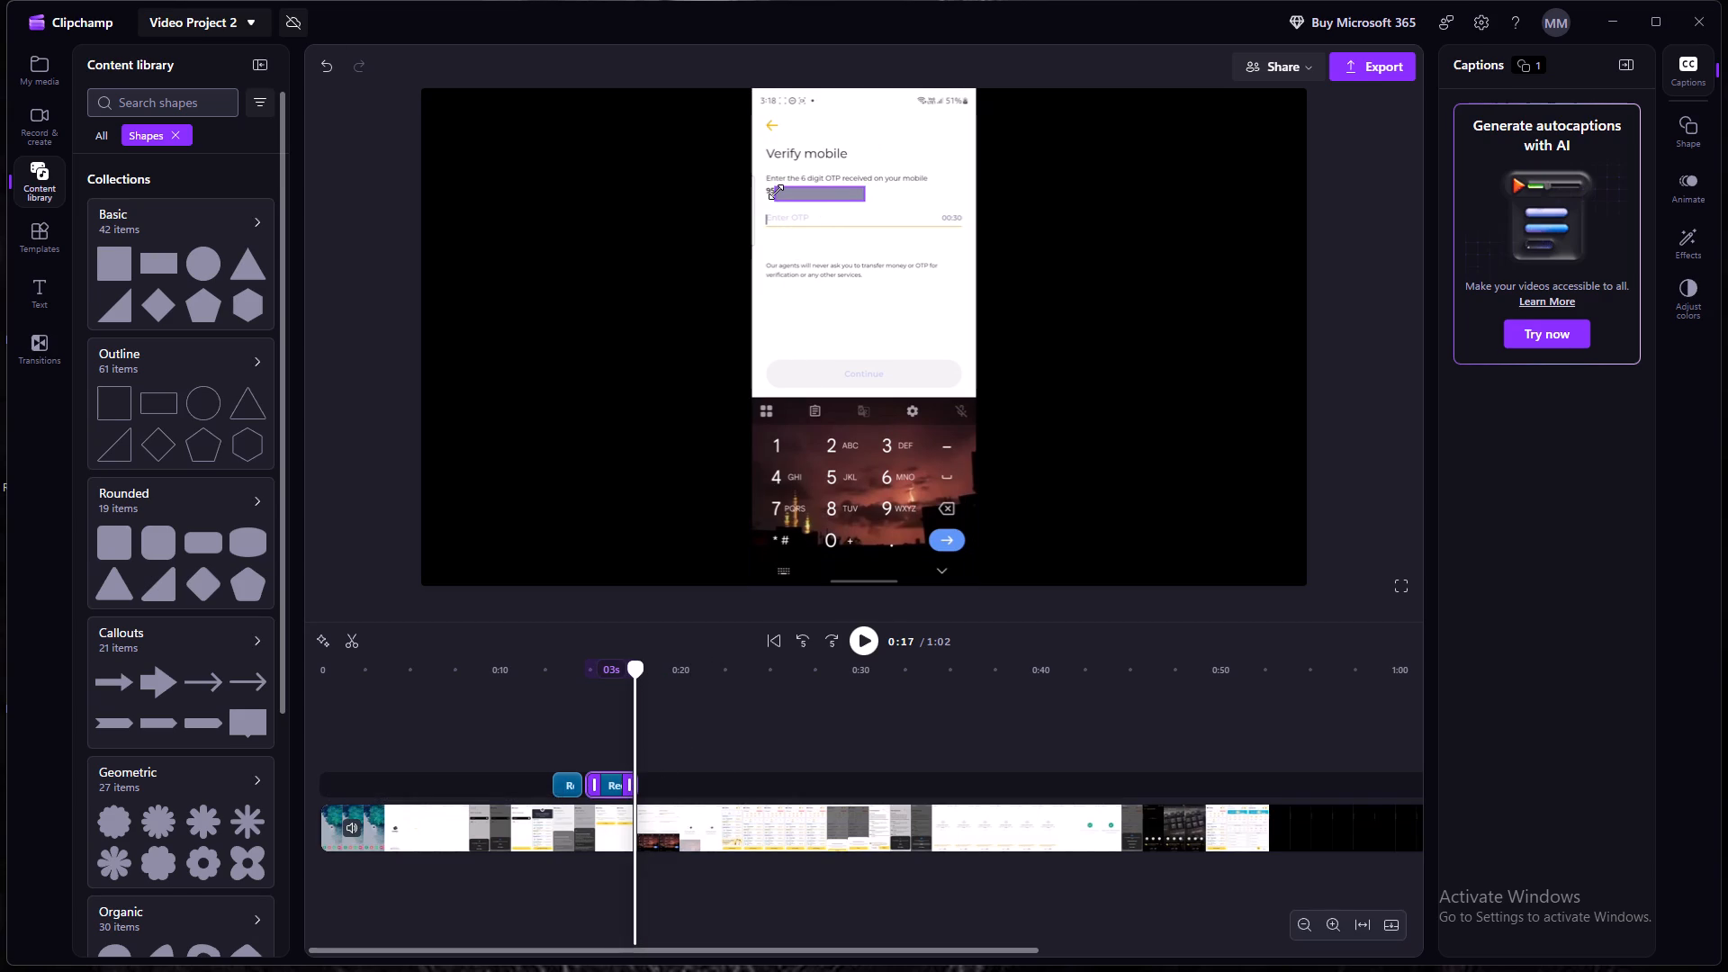
{"action": "left_click_drag", "start_coordinate": [776, 192], "coordinate": [763, 191]}
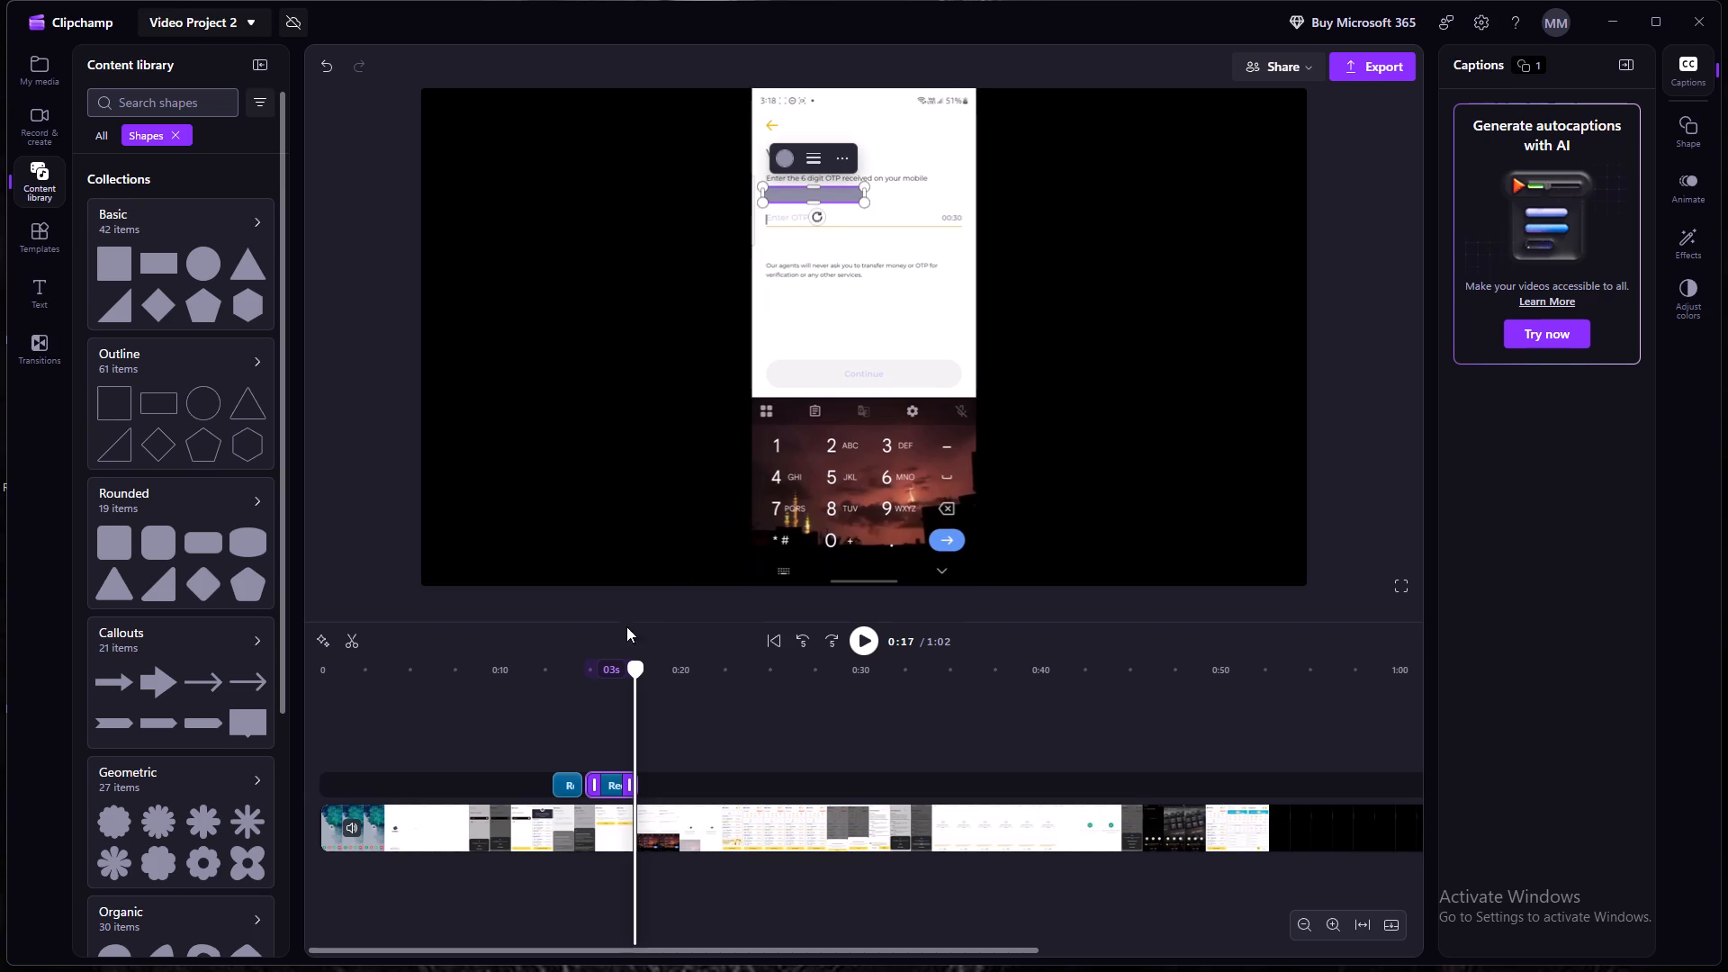
{"action": "left_click", "coordinate": [865, 632]}
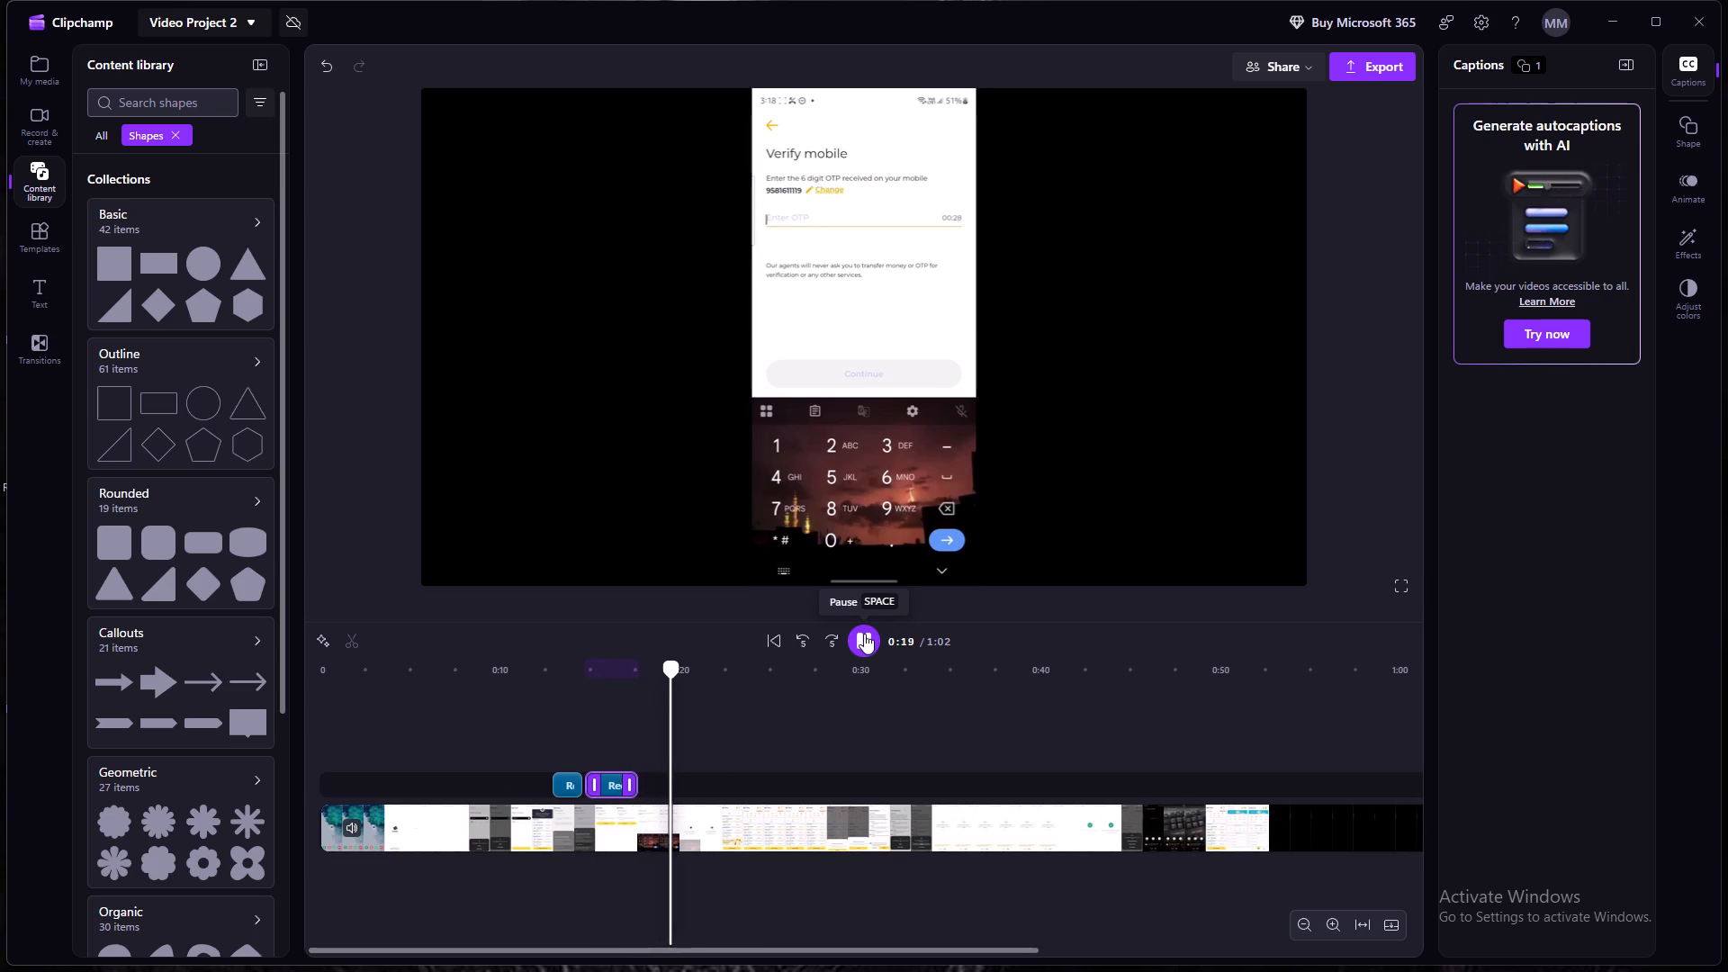
{"action": "left_click", "coordinate": [864, 634]}
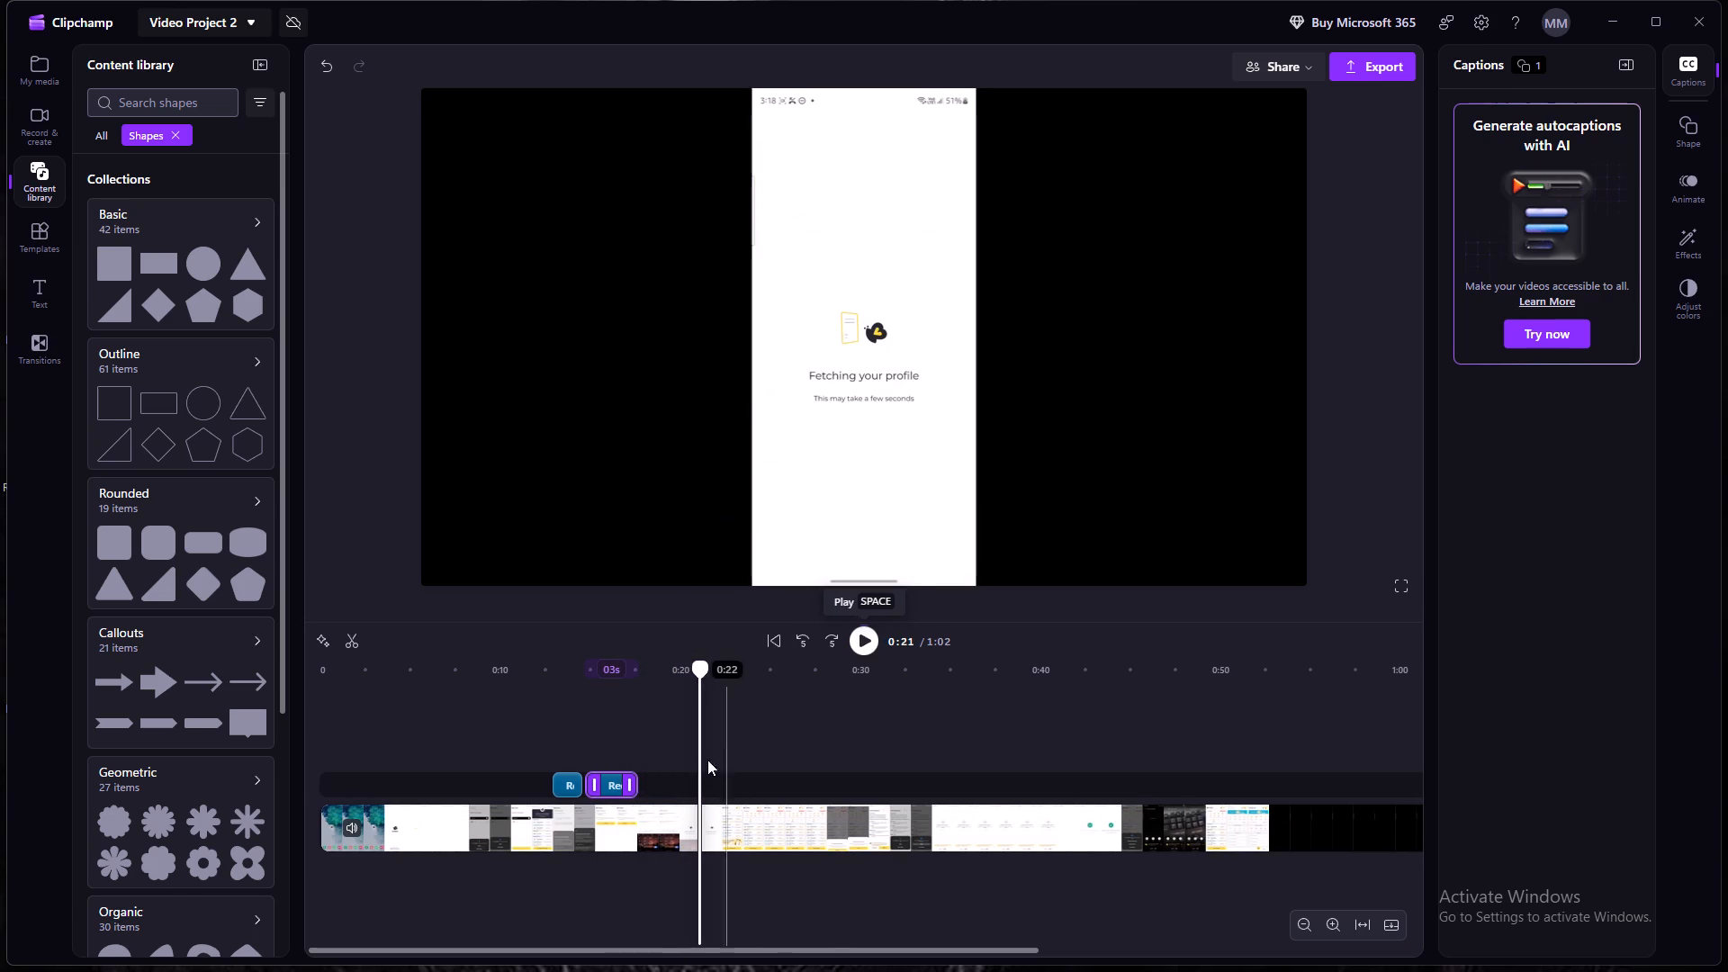
{"action": "left_click_drag", "start_coordinate": [629, 786], "coordinate": [661, 781]}
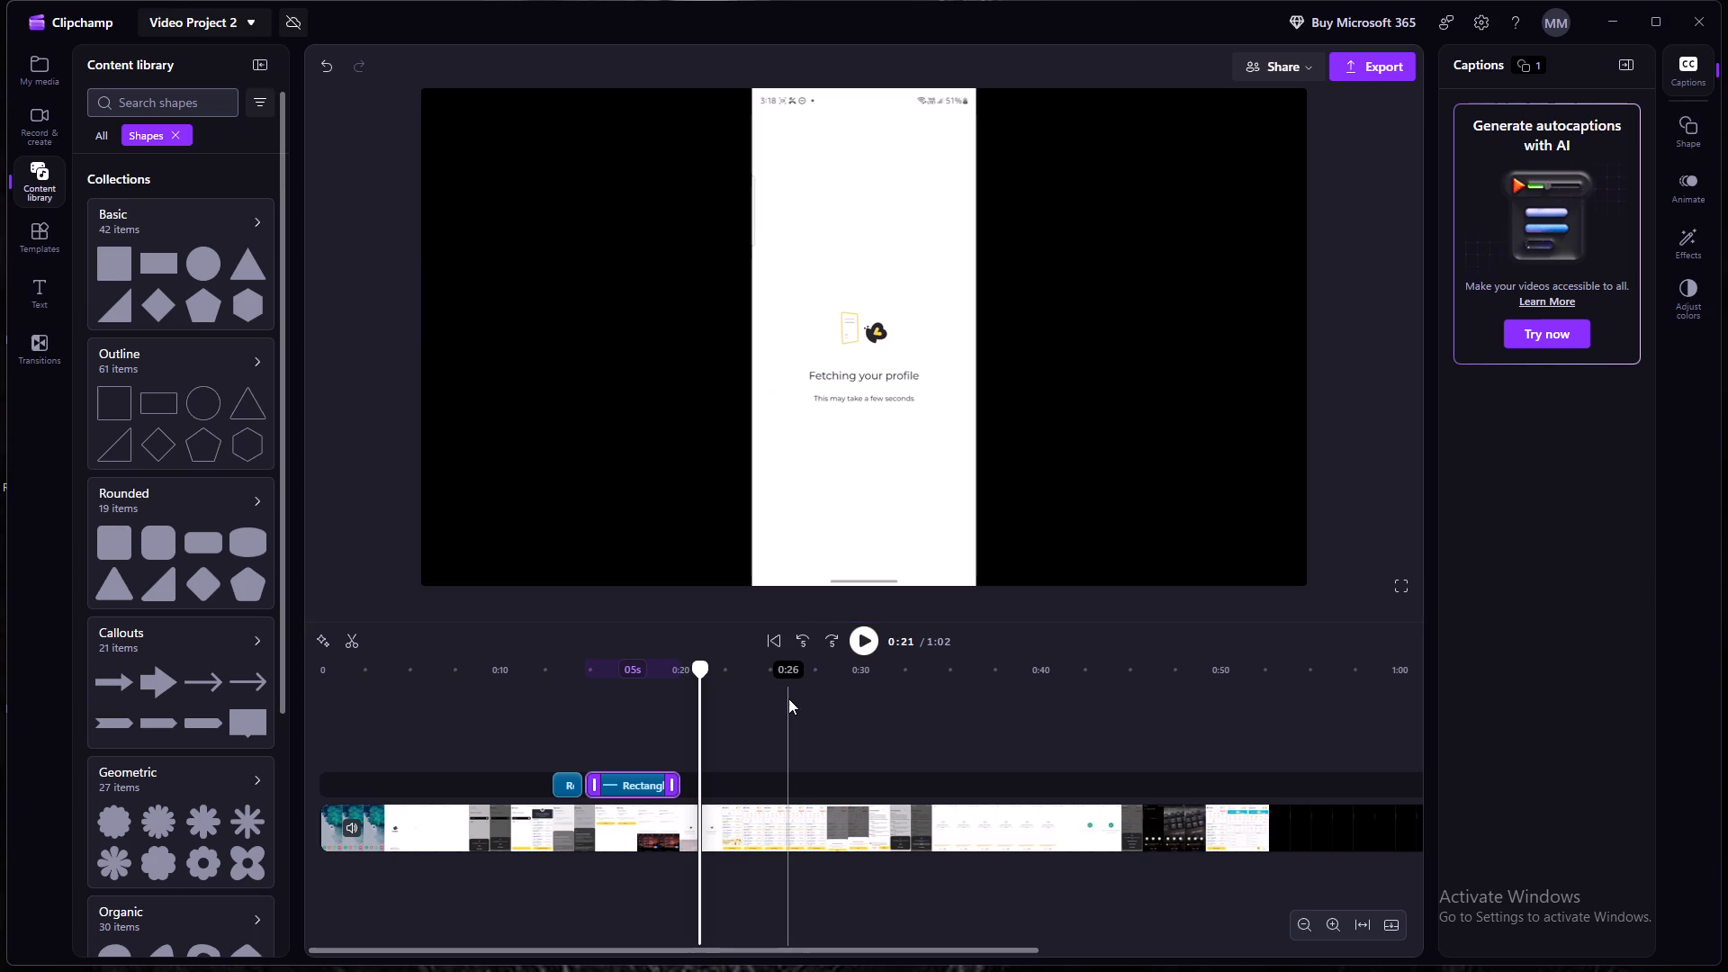
Review the rest of the recording from 0:21 through to its end.
{"action": "left_click", "coordinate": [870, 634]}
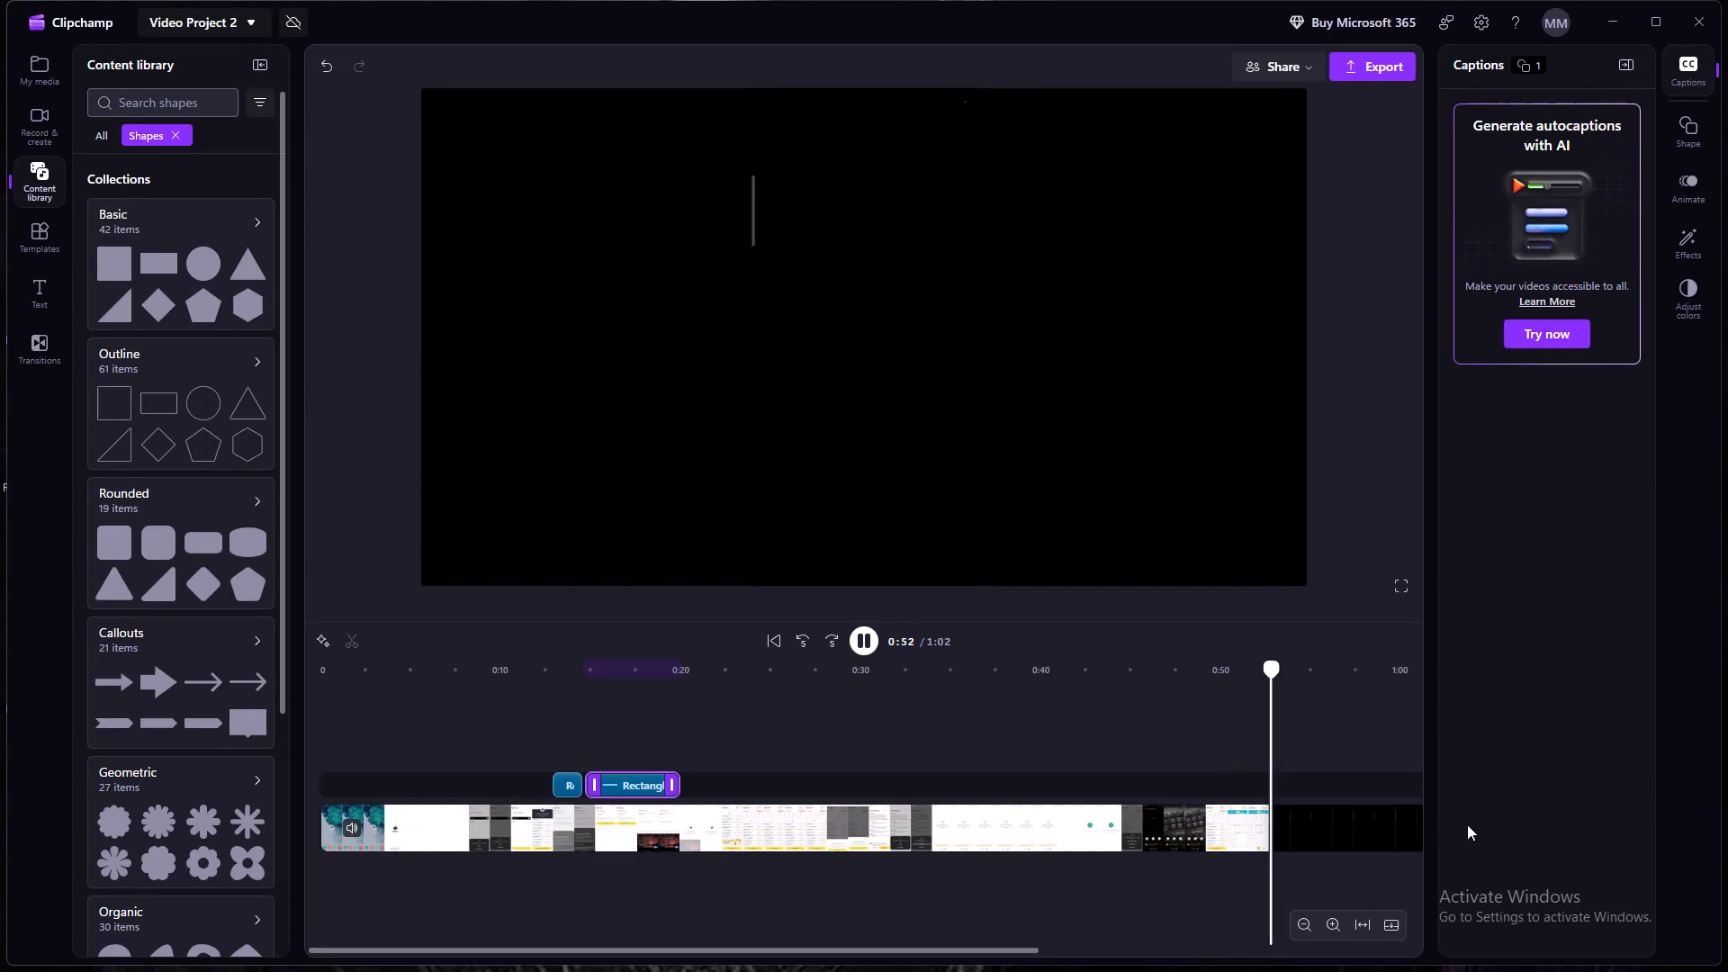
{"action": "left_click_drag", "start_coordinate": [1402, 742], "coordinate": [1093, 752]}
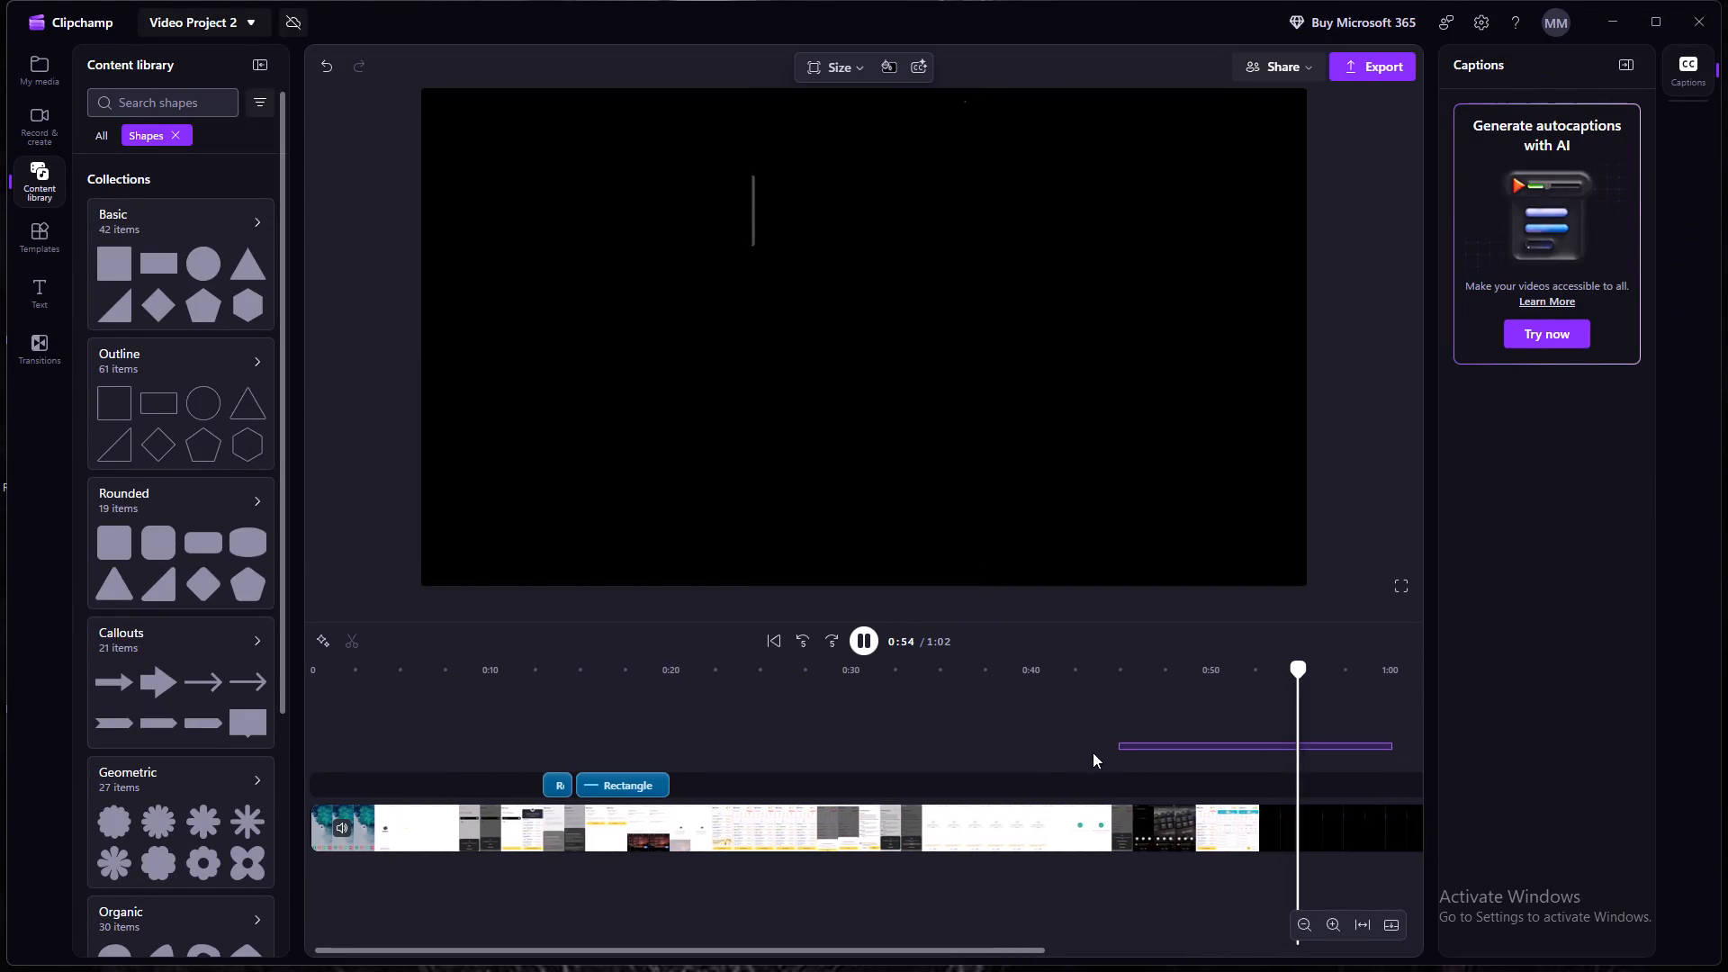
{"action": "left_click_drag", "start_coordinate": [1093, 752], "coordinate": [1020, 760]}
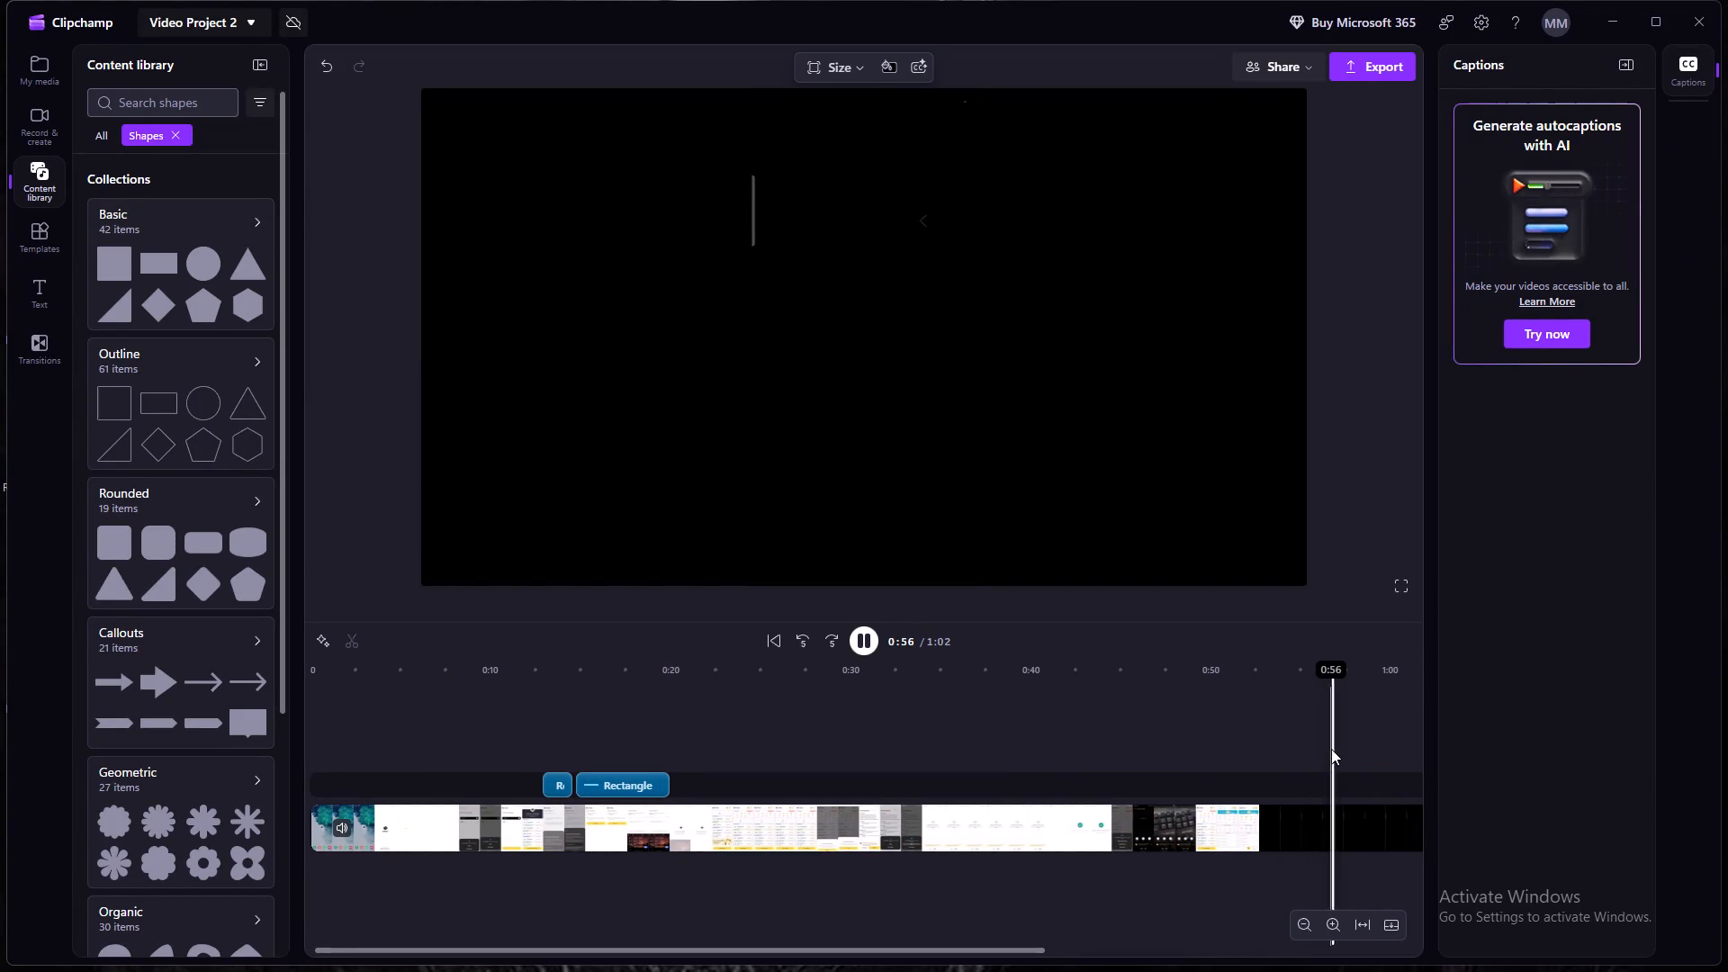
{"action": "key", "text": "Right"}
{"action": "key", "text": "Right"}
{"action": "key", "text": "Right"}
{"action": "key", "text": "Right"}
{"action": "key", "text": "Right"}
{"action": "key", "text": "Right"}
{"action": "key", "text": "Right"}
{"action": "key", "text": "Right"}
{"action": "key", "text": "Right"}
{"action": "key", "text": "Right"}
{"action": "key", "text": "Right"}
{"action": "key", "text": "Right"}
{"action": "key", "text": "Right"}
{"action": "key", "text": "Right"}
{"action": "key", "text": "Right"}
{"action": "key", "text": "Right"}
{"action": "key", "text": "Right"}
{"action": "key", "text": "Right"}
{"action": "key", "text": "Right"}
{"action": "key", "text": "Right"}
{"action": "key", "text": "Right"}
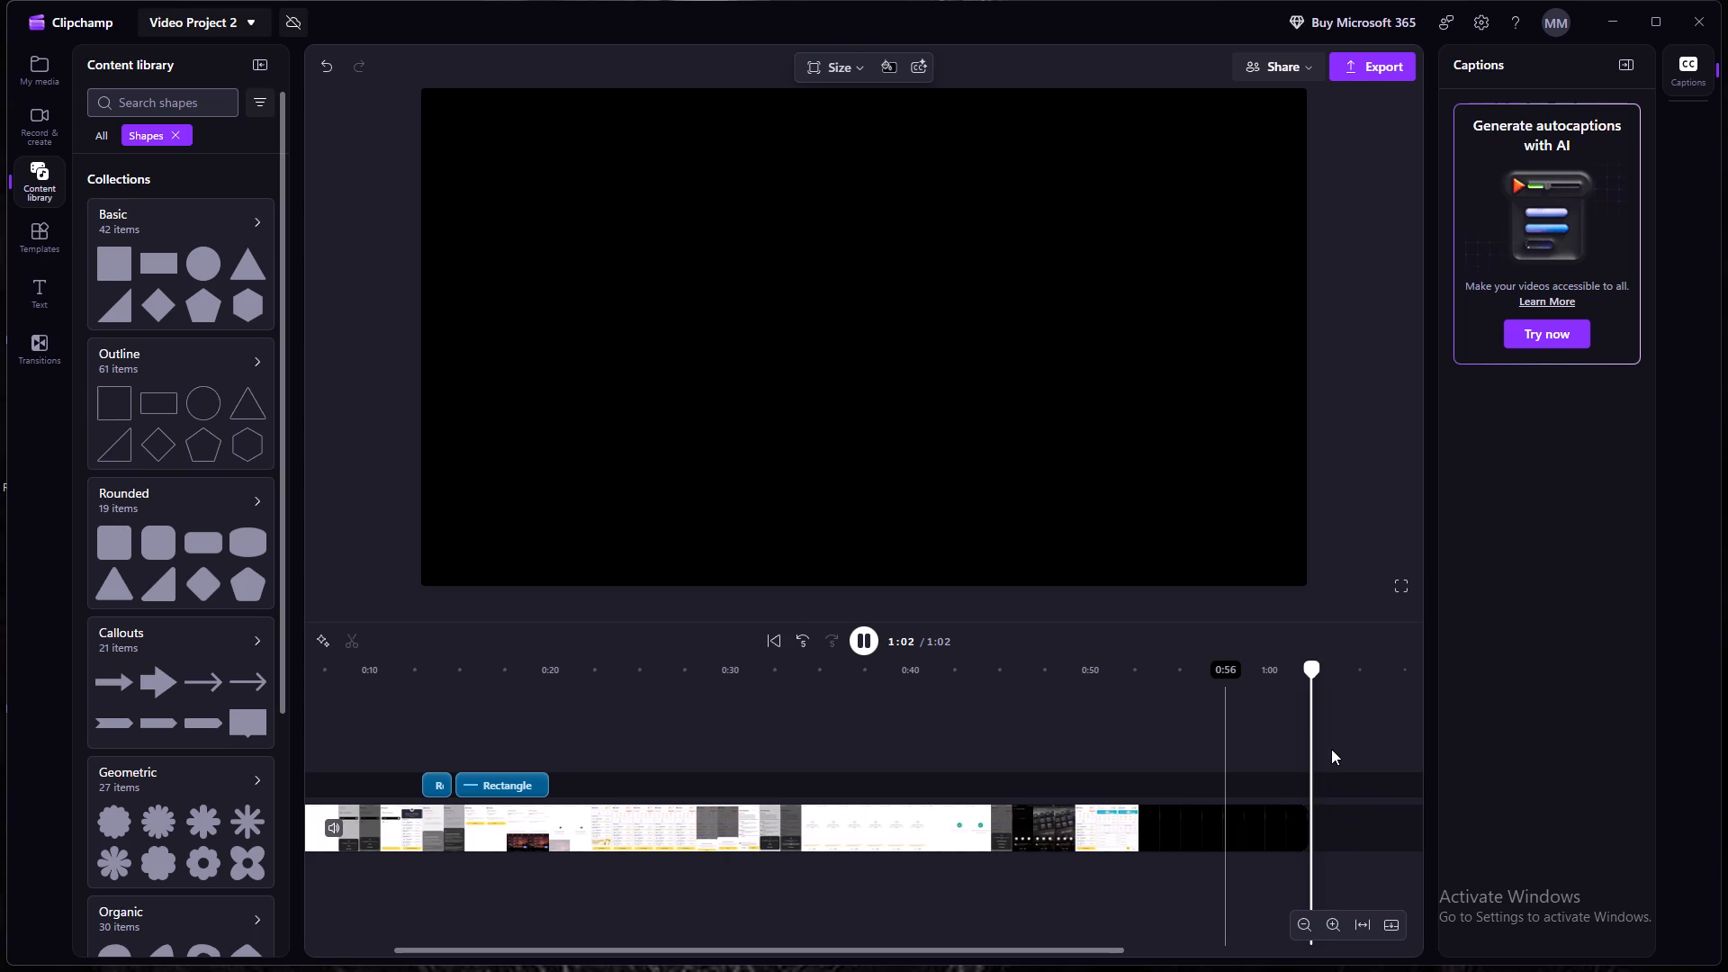
{"action": "key", "text": "Right"}
{"action": "key", "text": "Right"}
{"action": "key", "text": "Right"}
{"action": "key", "text": "Right"}
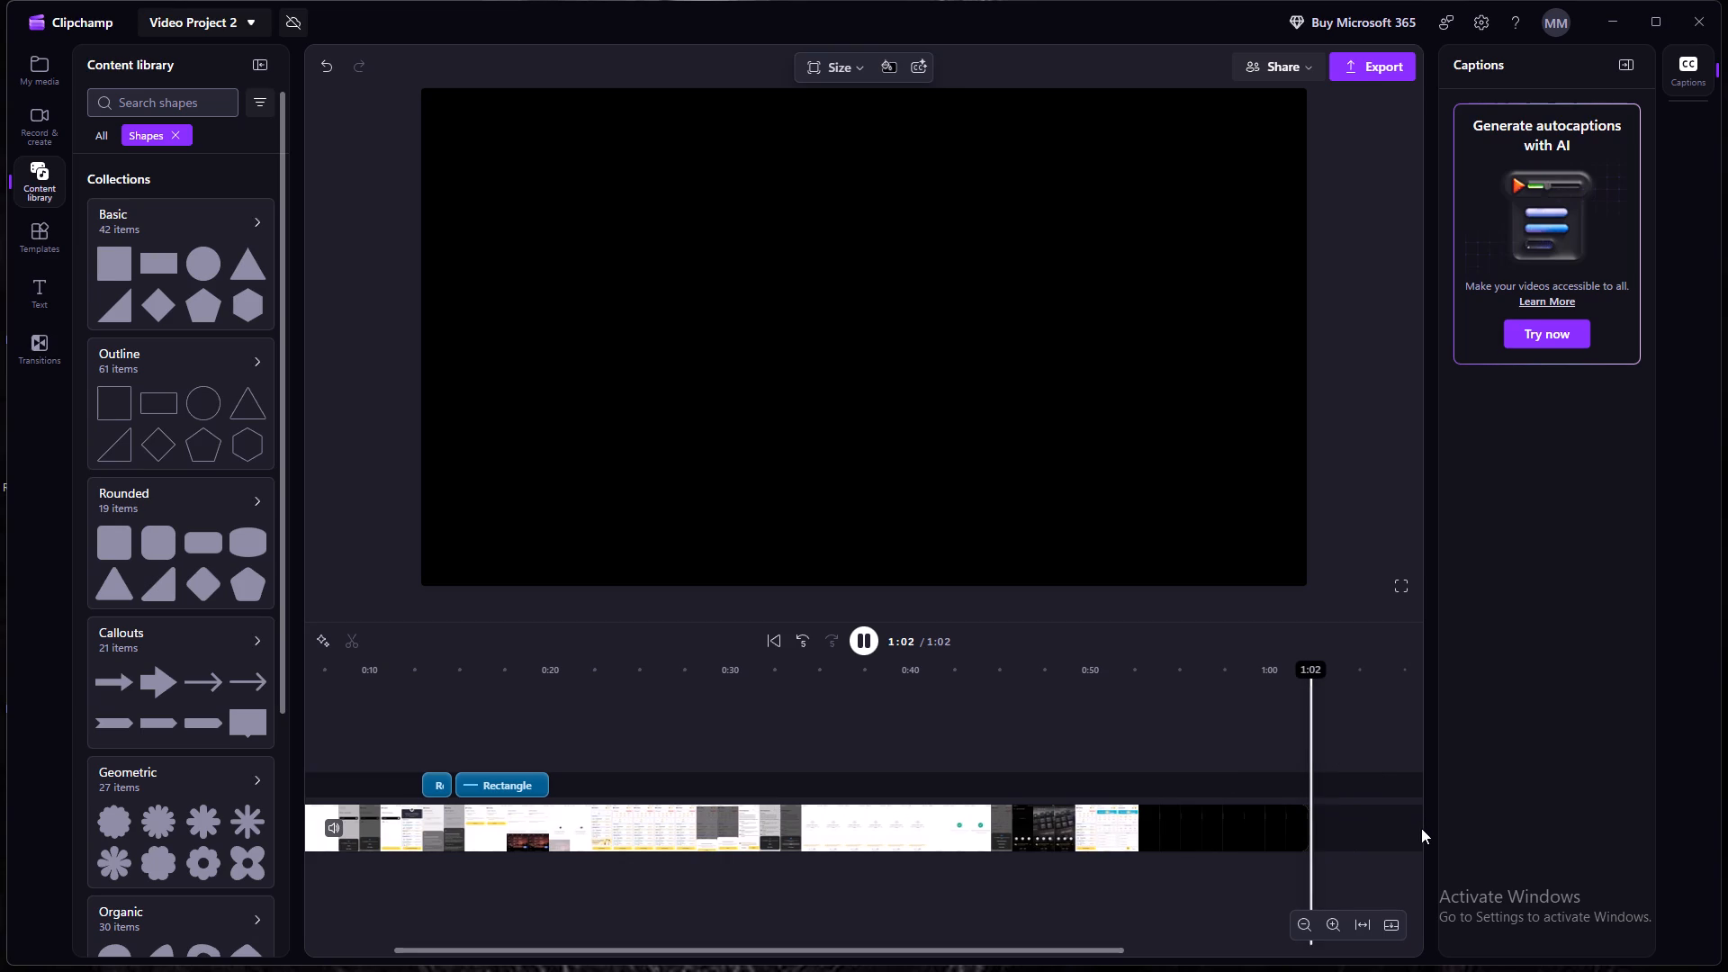
Trim the end of the phone recording clip back to about 0:51, just after the KreditBee UPI page appears.
{"action": "left_click", "coordinate": [1403, 827]}
{"action": "left_click", "coordinate": [1201, 829]}
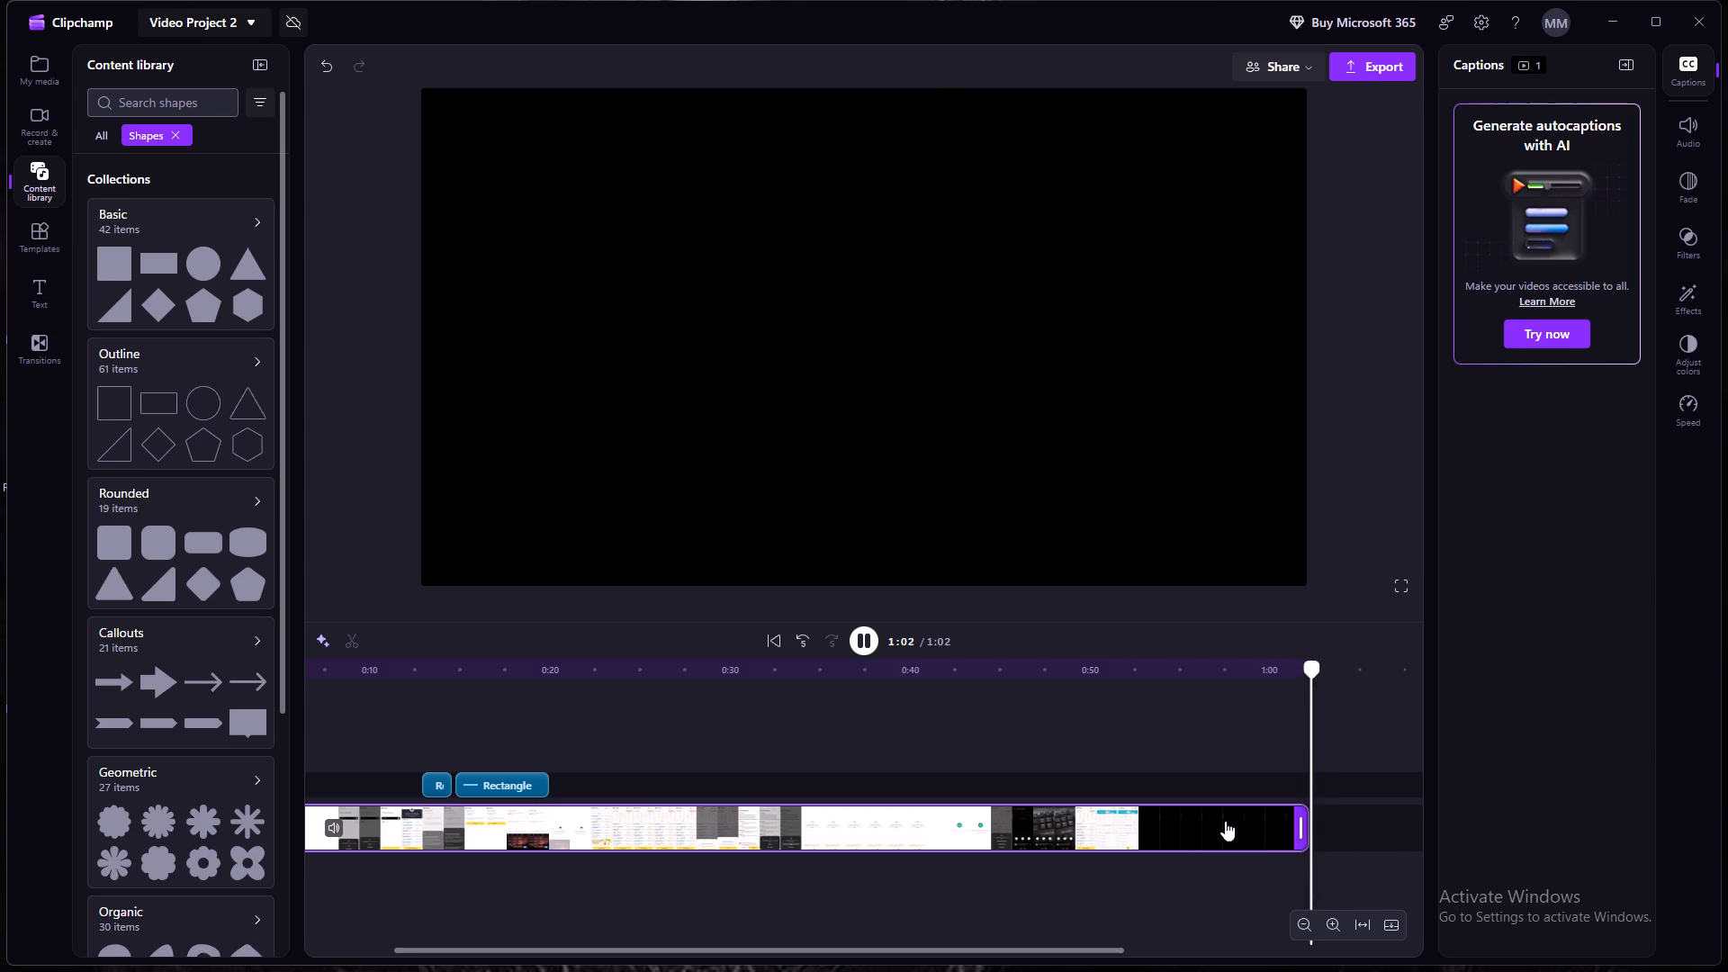
{"action": "left_click_drag", "start_coordinate": [1300, 821], "coordinate": [1032, 856]}
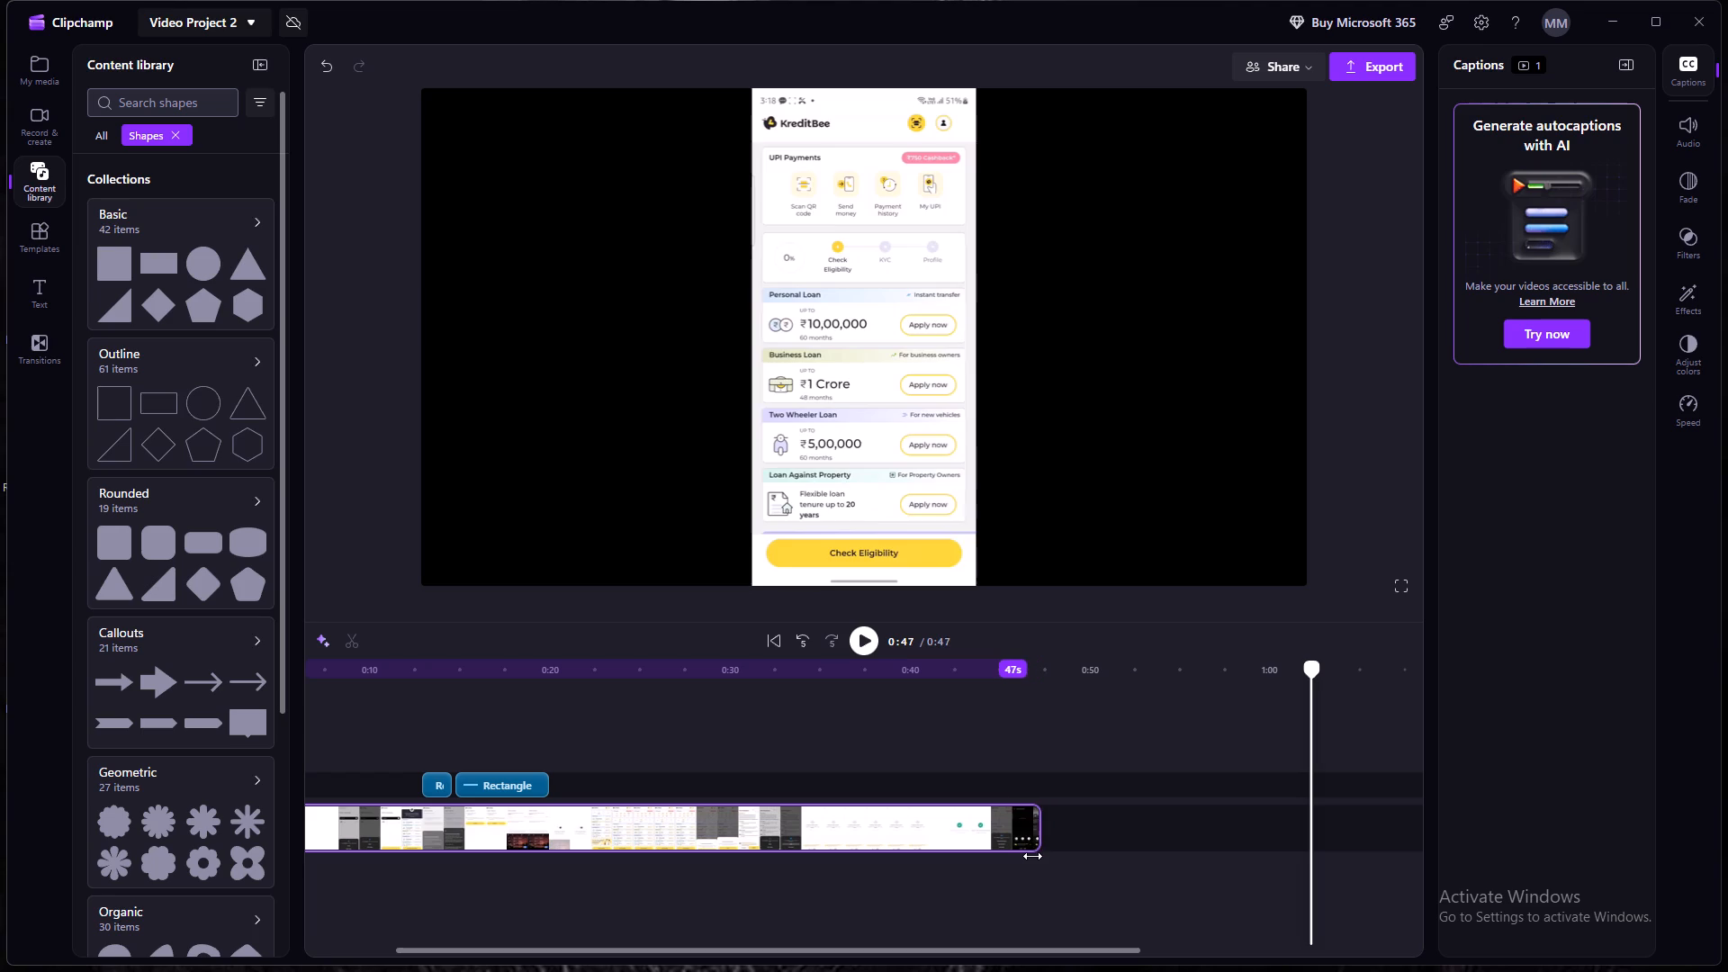
{"action": "left_click_drag", "start_coordinate": [1032, 856], "coordinate": [1053, 853]}
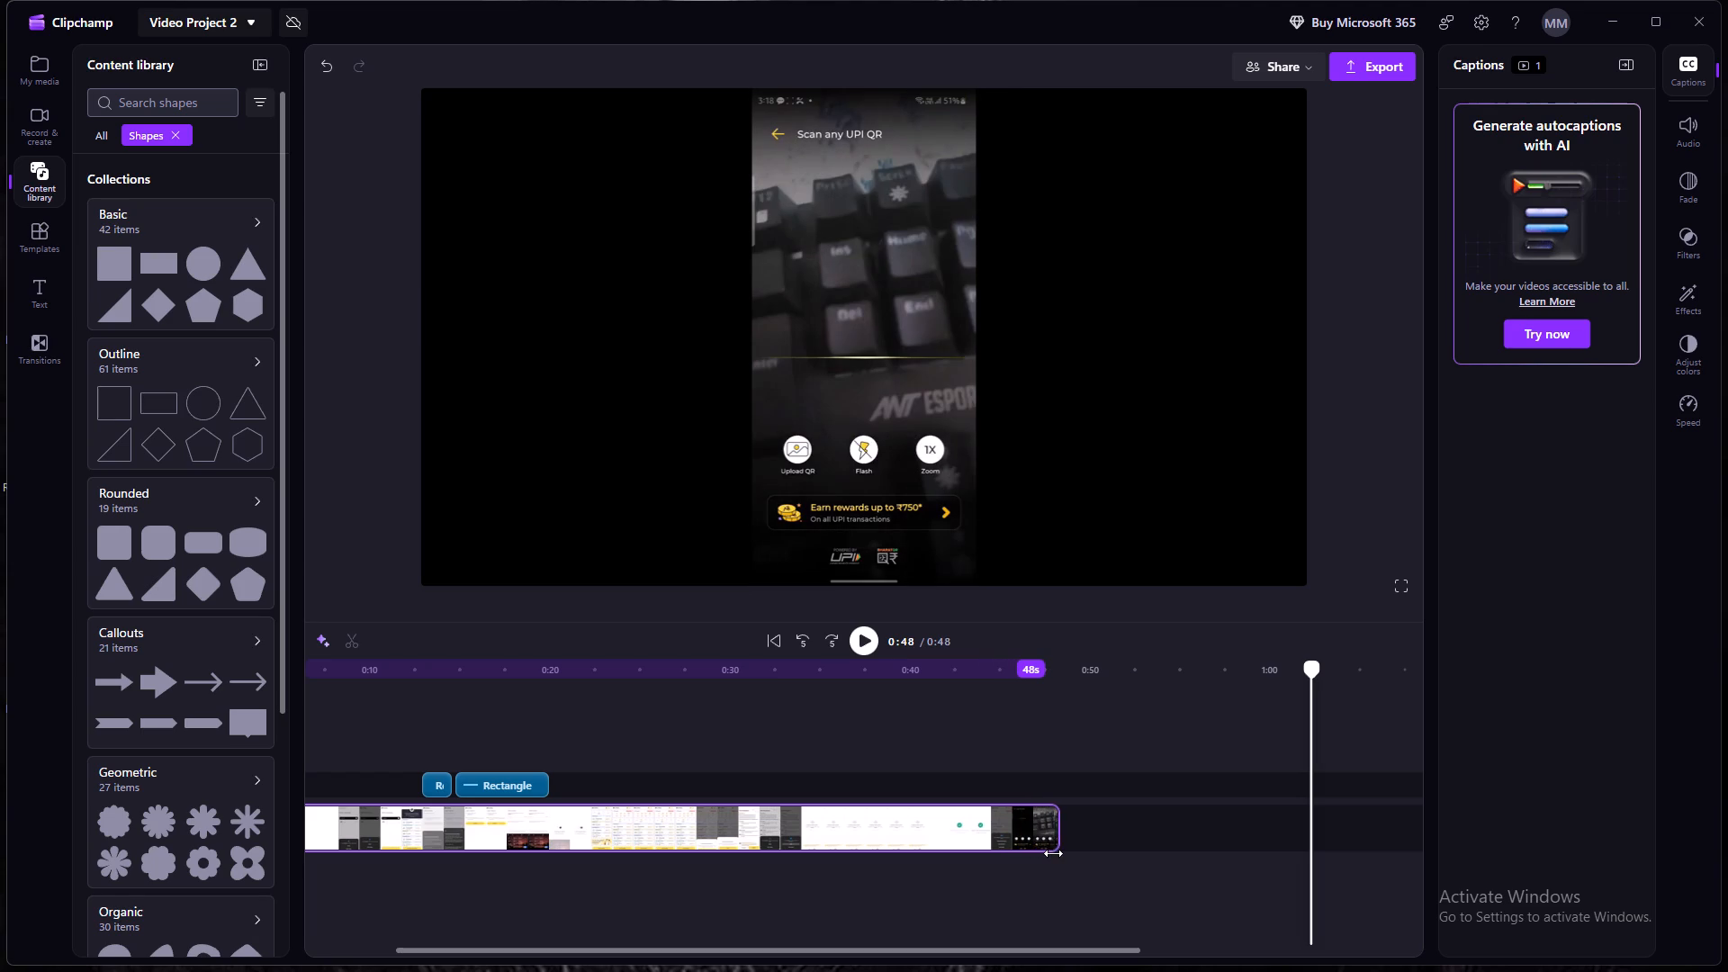
{"action": "left_click_drag", "start_coordinate": [1053, 853], "coordinate": [1059, 850]}
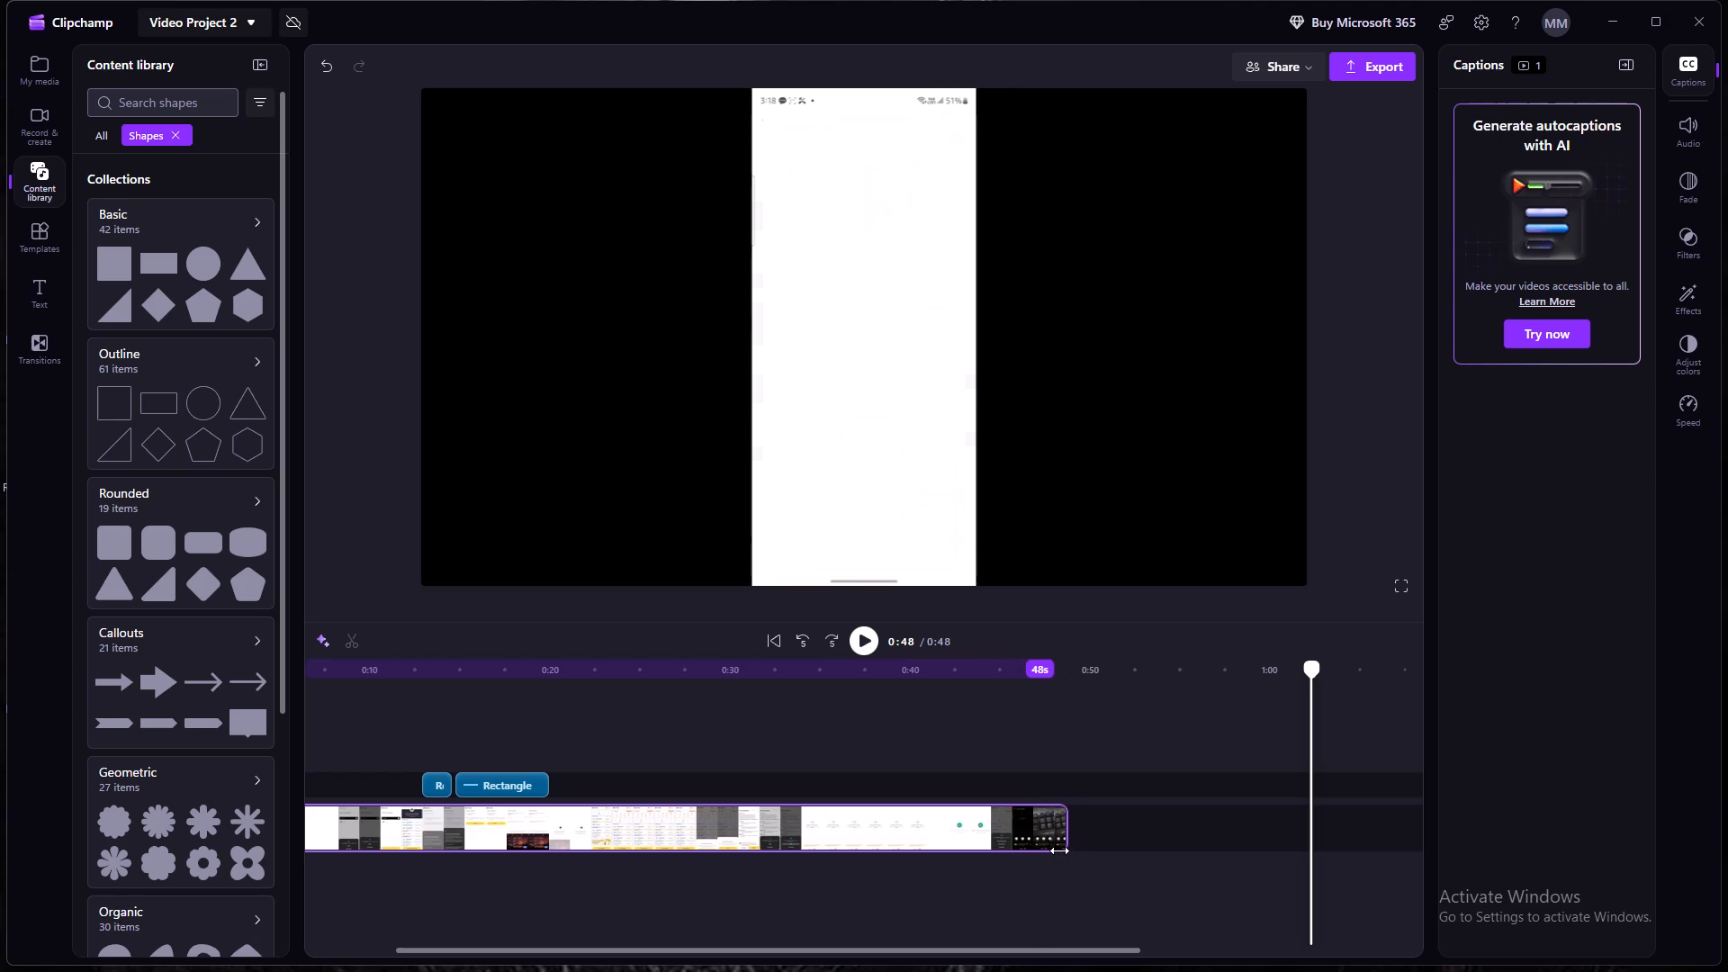
{"action": "left_click_drag", "start_coordinate": [1059, 850], "coordinate": [988, 848]}
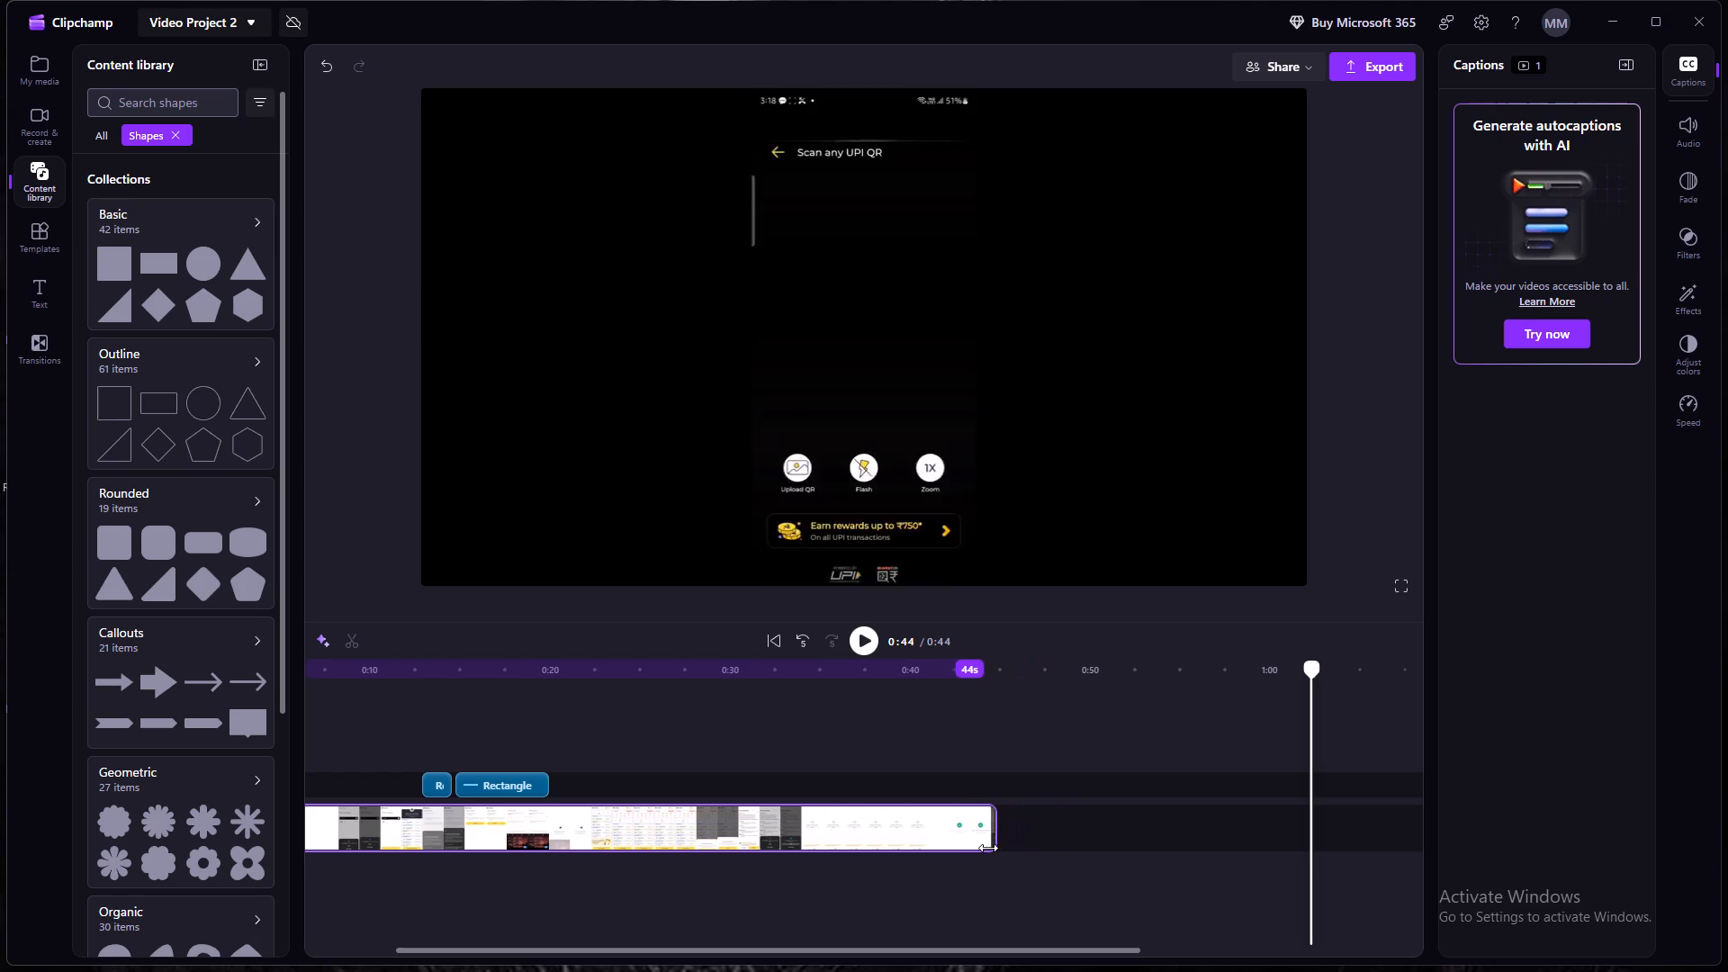
{"action": "left_click_drag", "start_coordinate": [988, 848], "coordinate": [942, 840]}
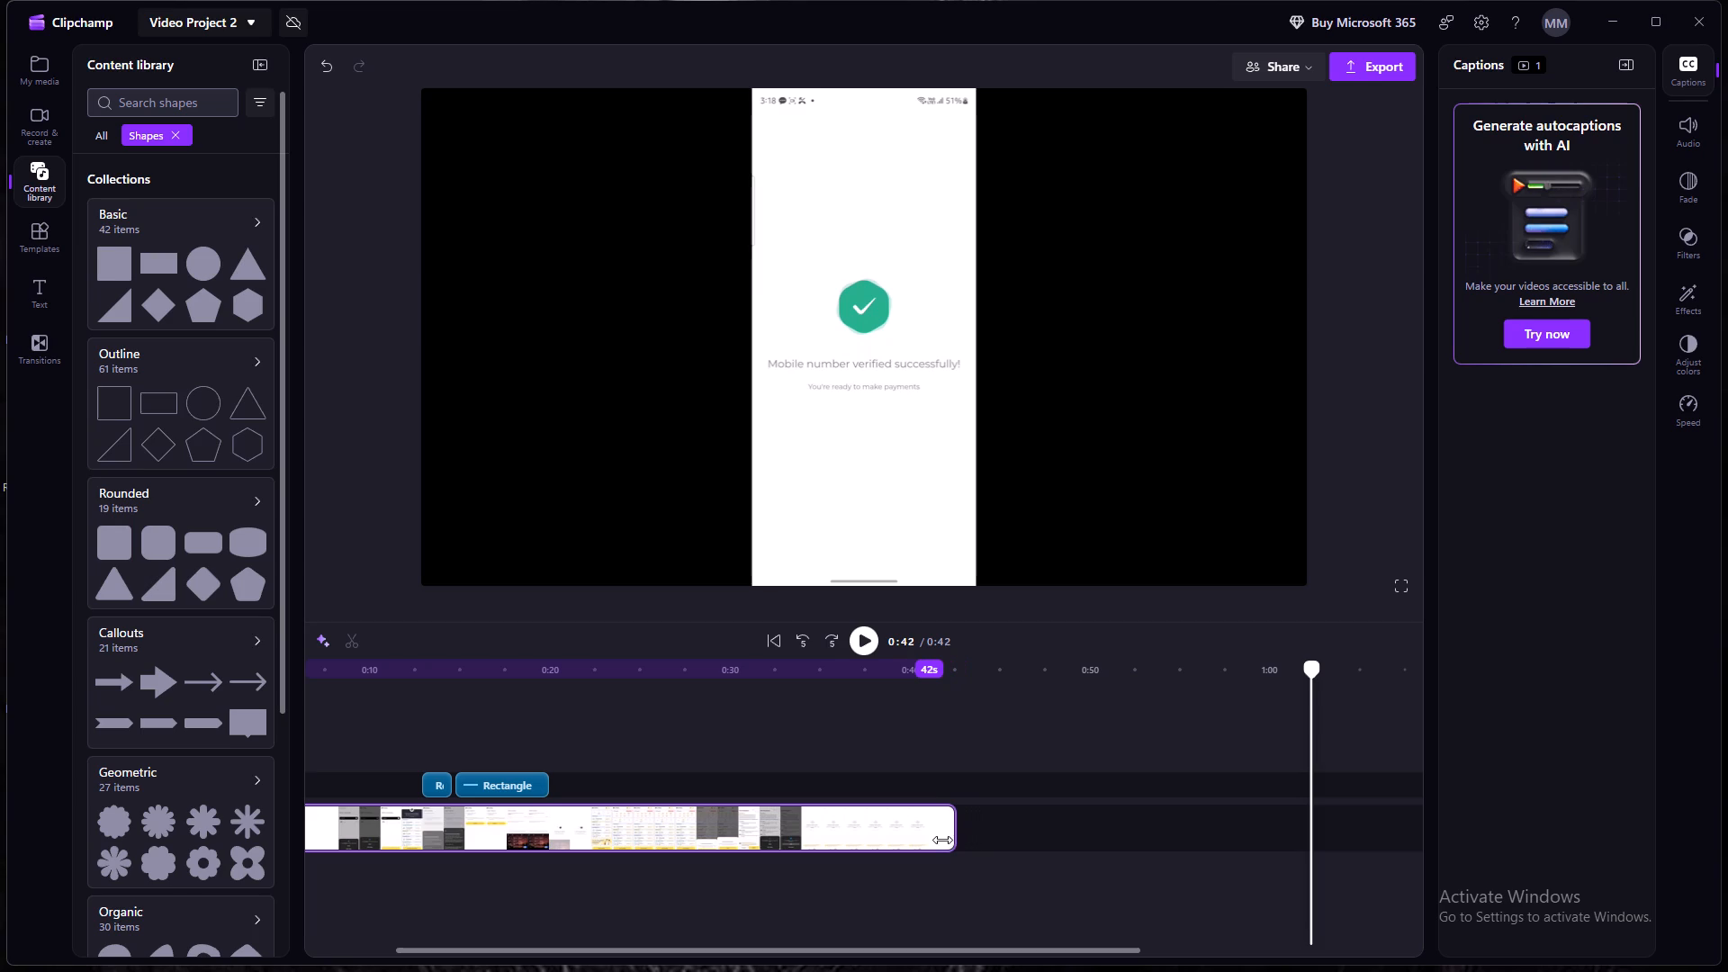
{"action": "left_click_drag", "start_coordinate": [942, 840], "coordinate": [1028, 823]}
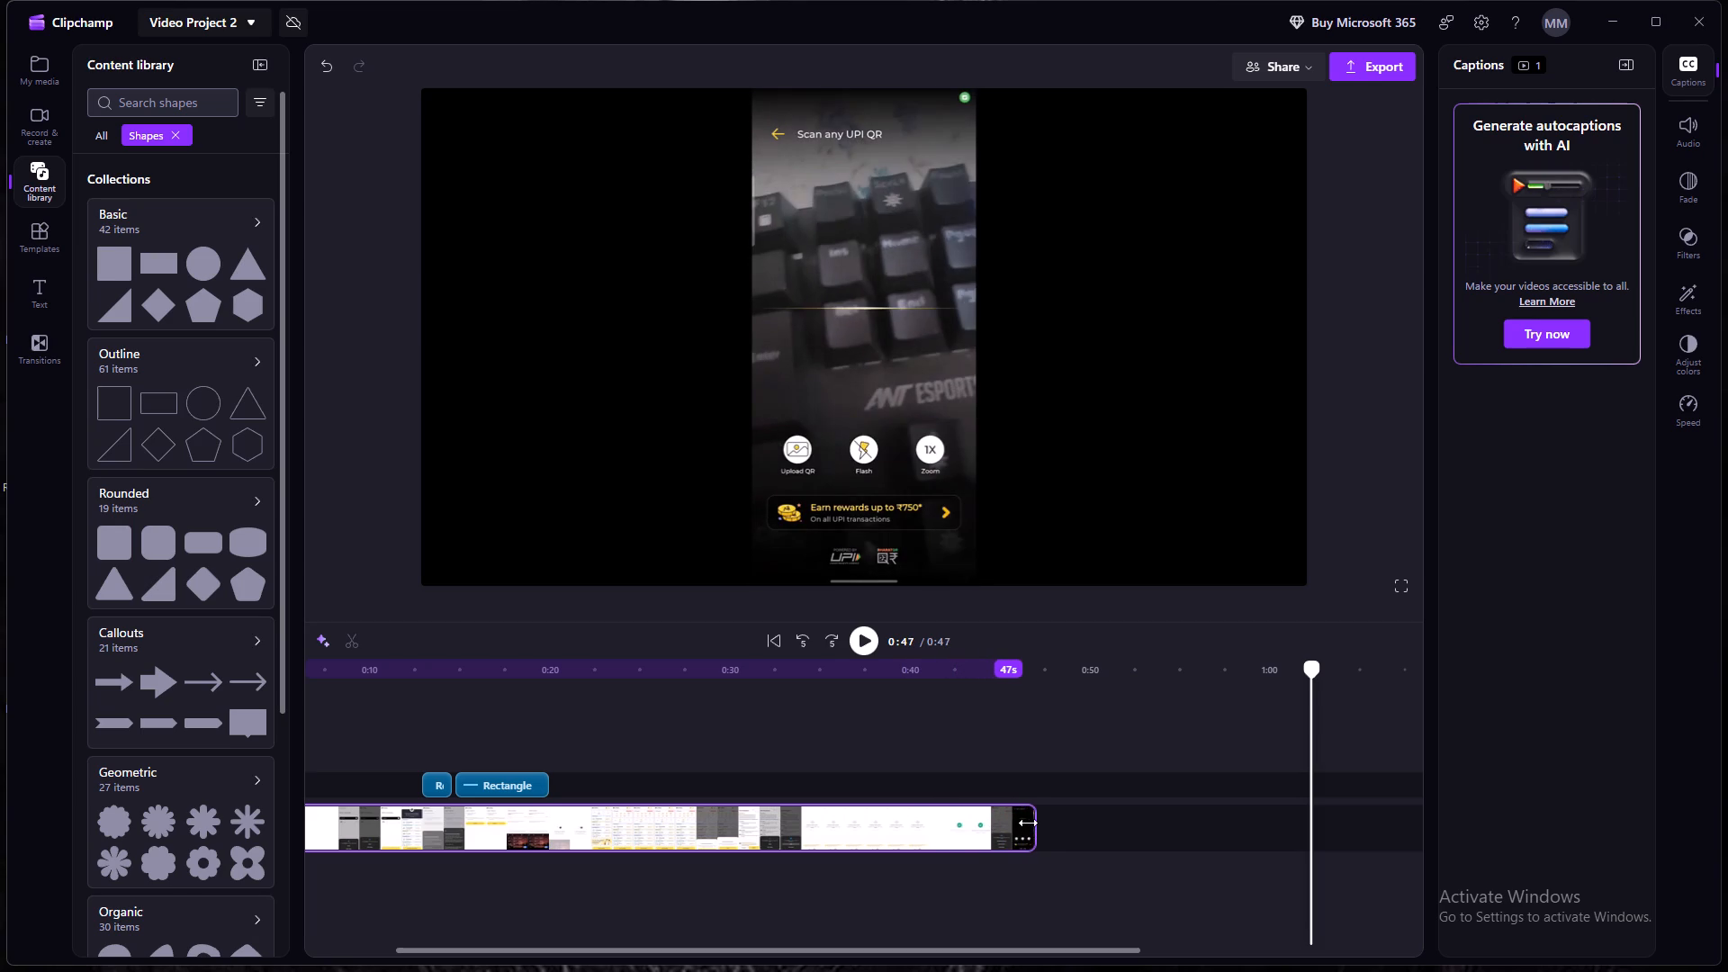
{"action": "left_click_drag", "start_coordinate": [1028, 823], "coordinate": [1065, 820]}
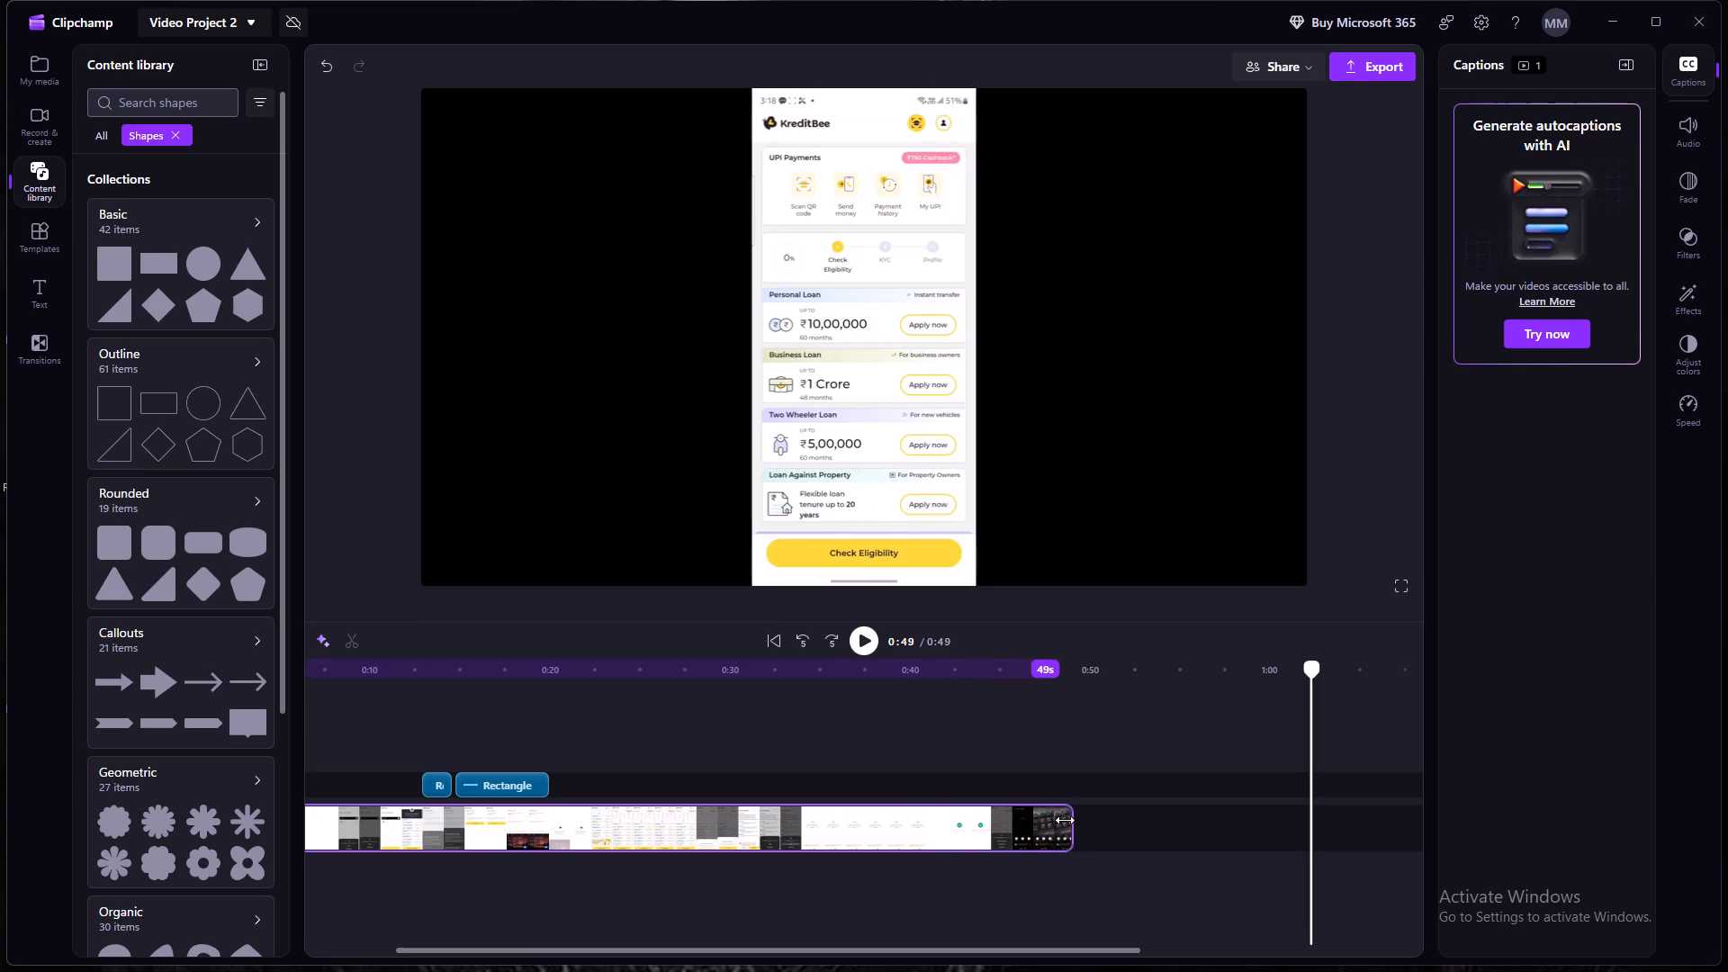
{"action": "left_click_drag", "start_coordinate": [1065, 820], "coordinate": [1103, 815]}
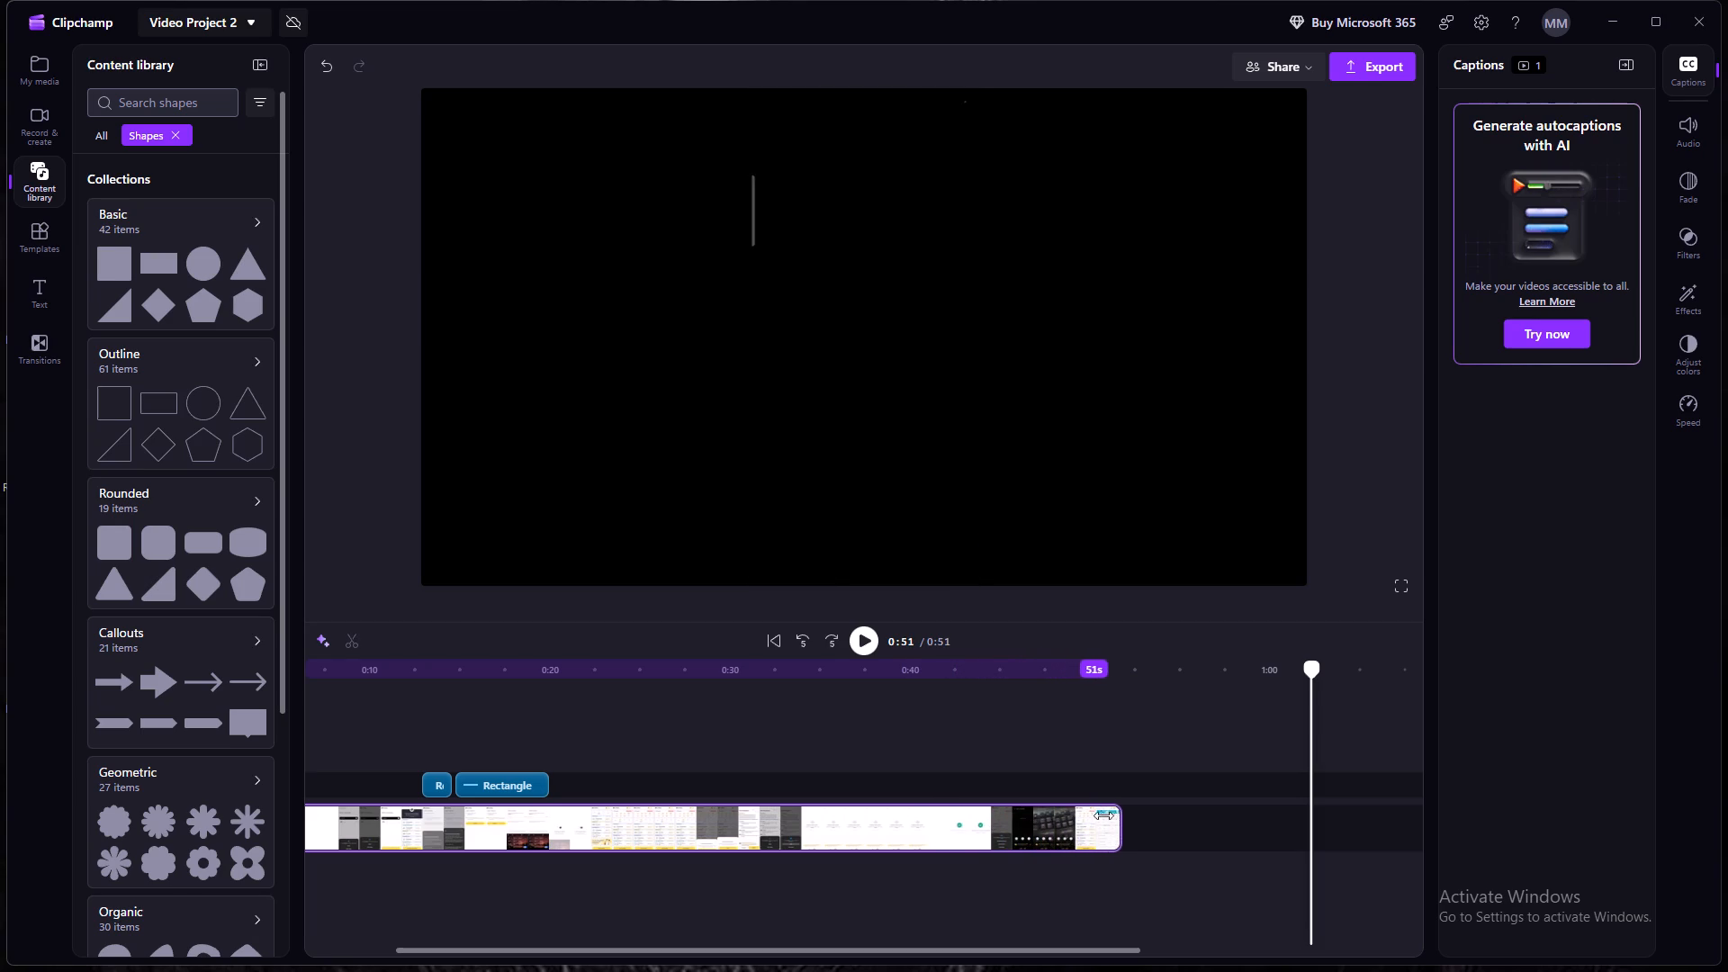
{"action": "left_click_drag", "start_coordinate": [1103, 815], "coordinate": [1065, 817]}
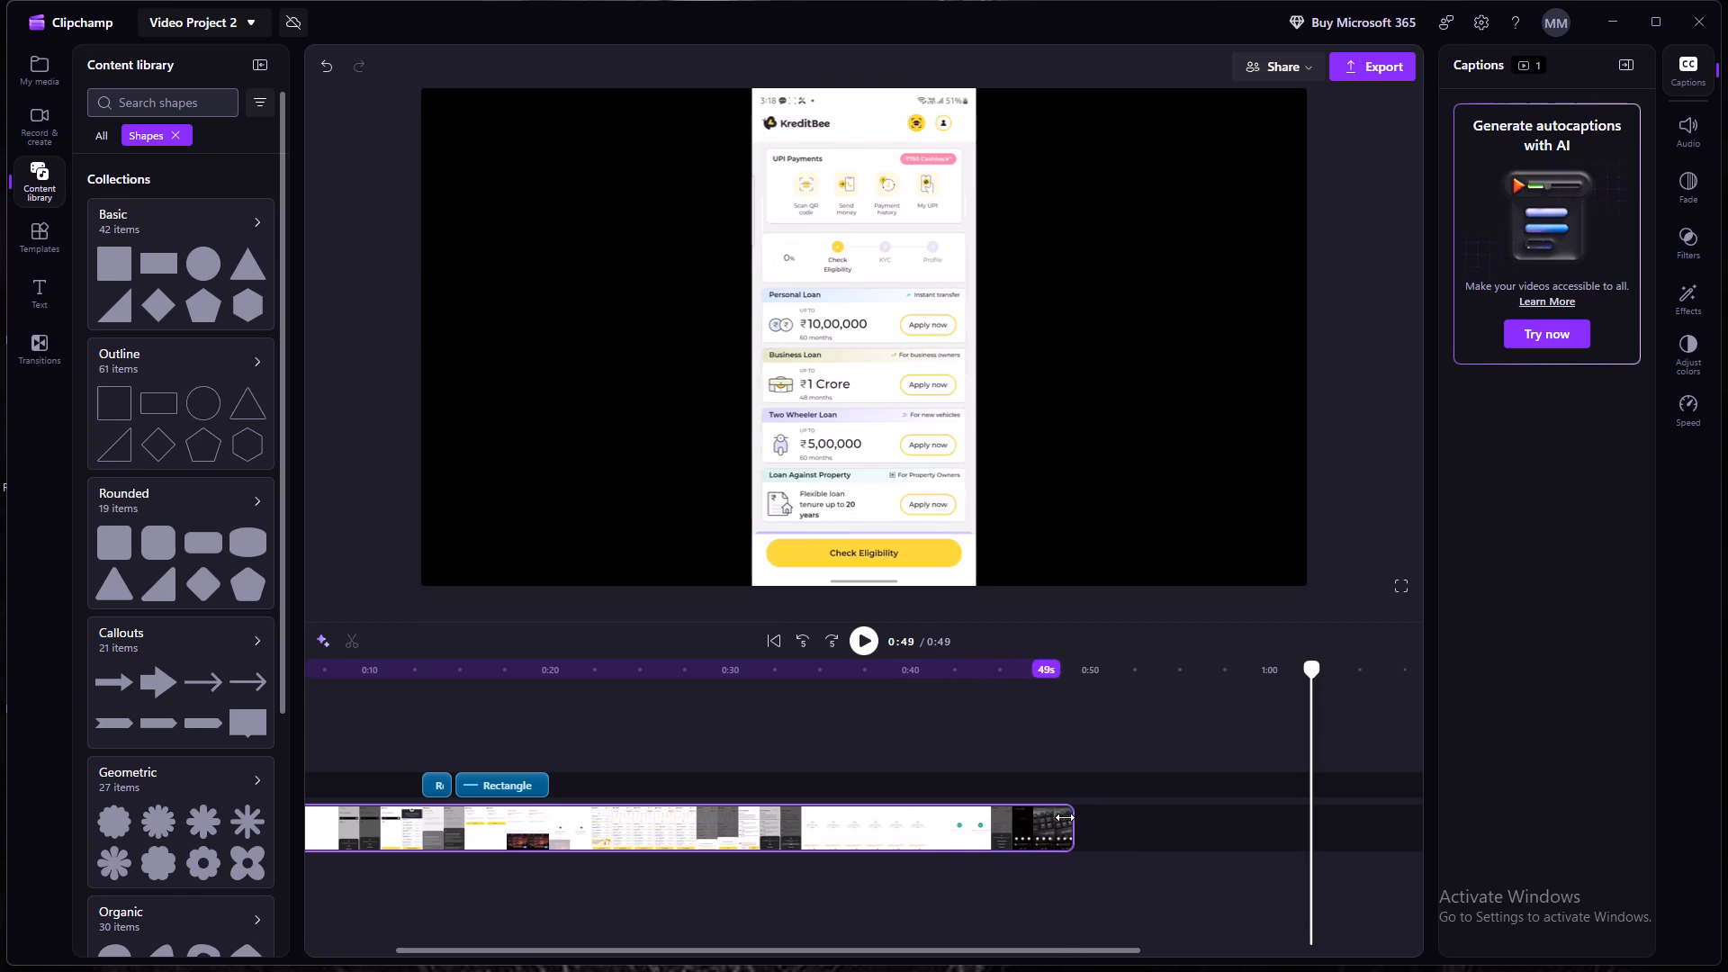
{"action": "left_click_drag", "start_coordinate": [1065, 817], "coordinate": [1064, 817]}
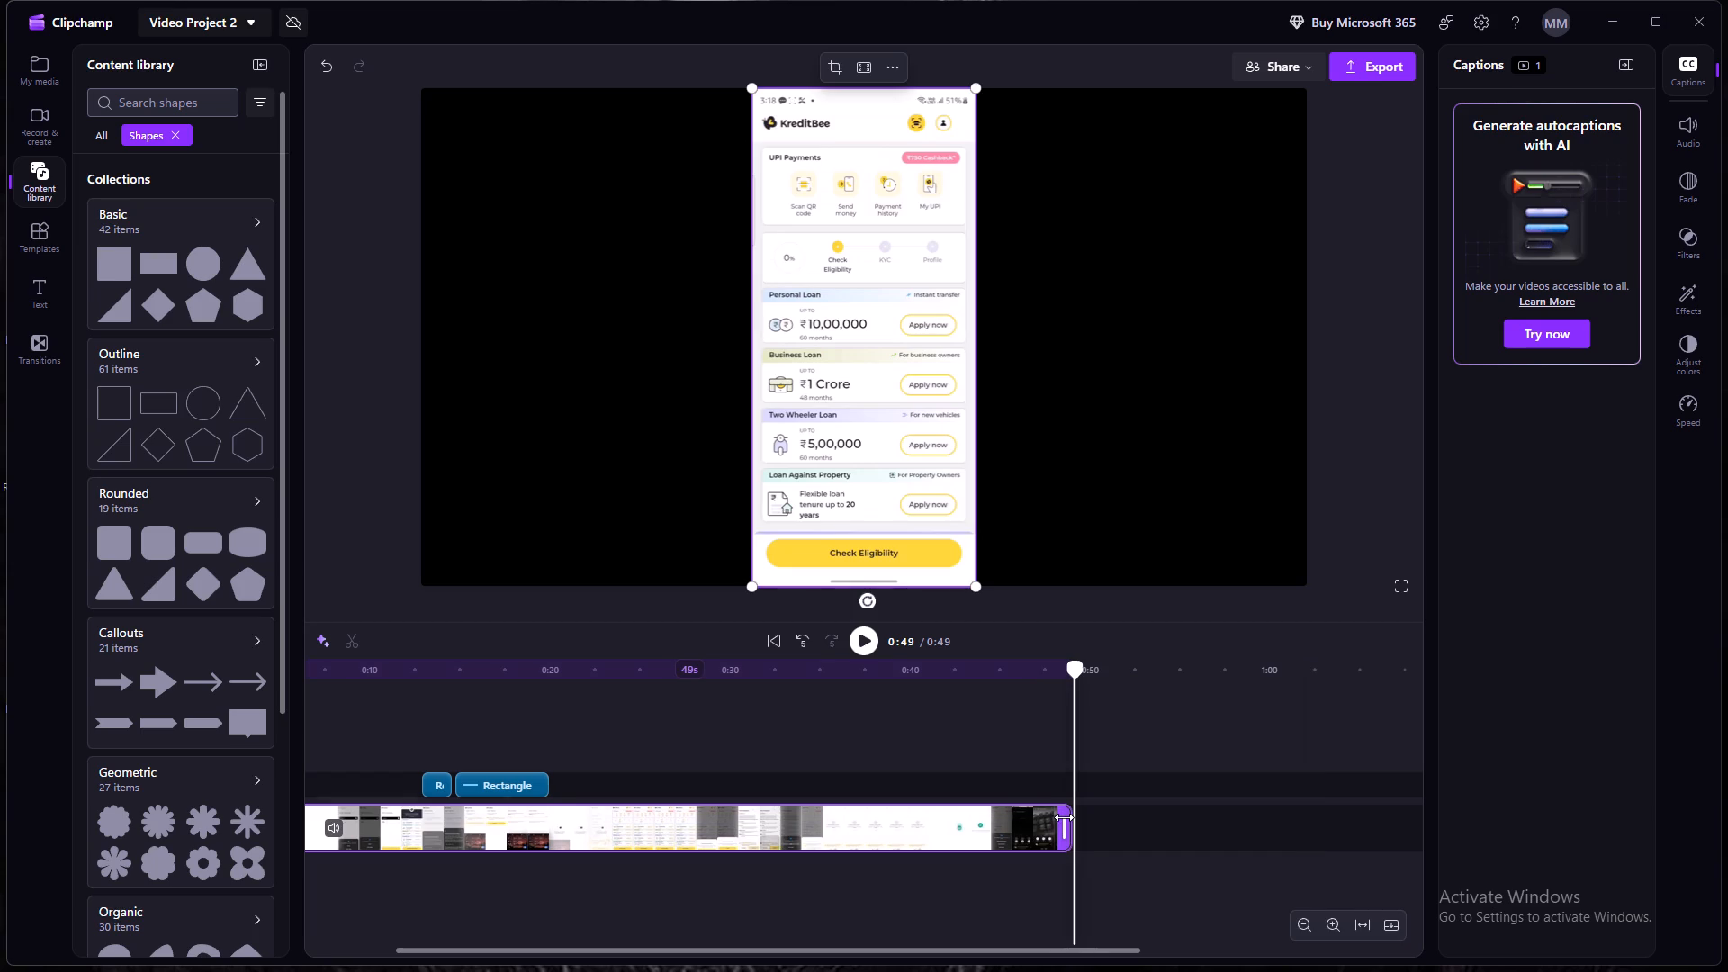
{"action": "left_click_drag", "start_coordinate": [1064, 817], "coordinate": [1135, 822]}
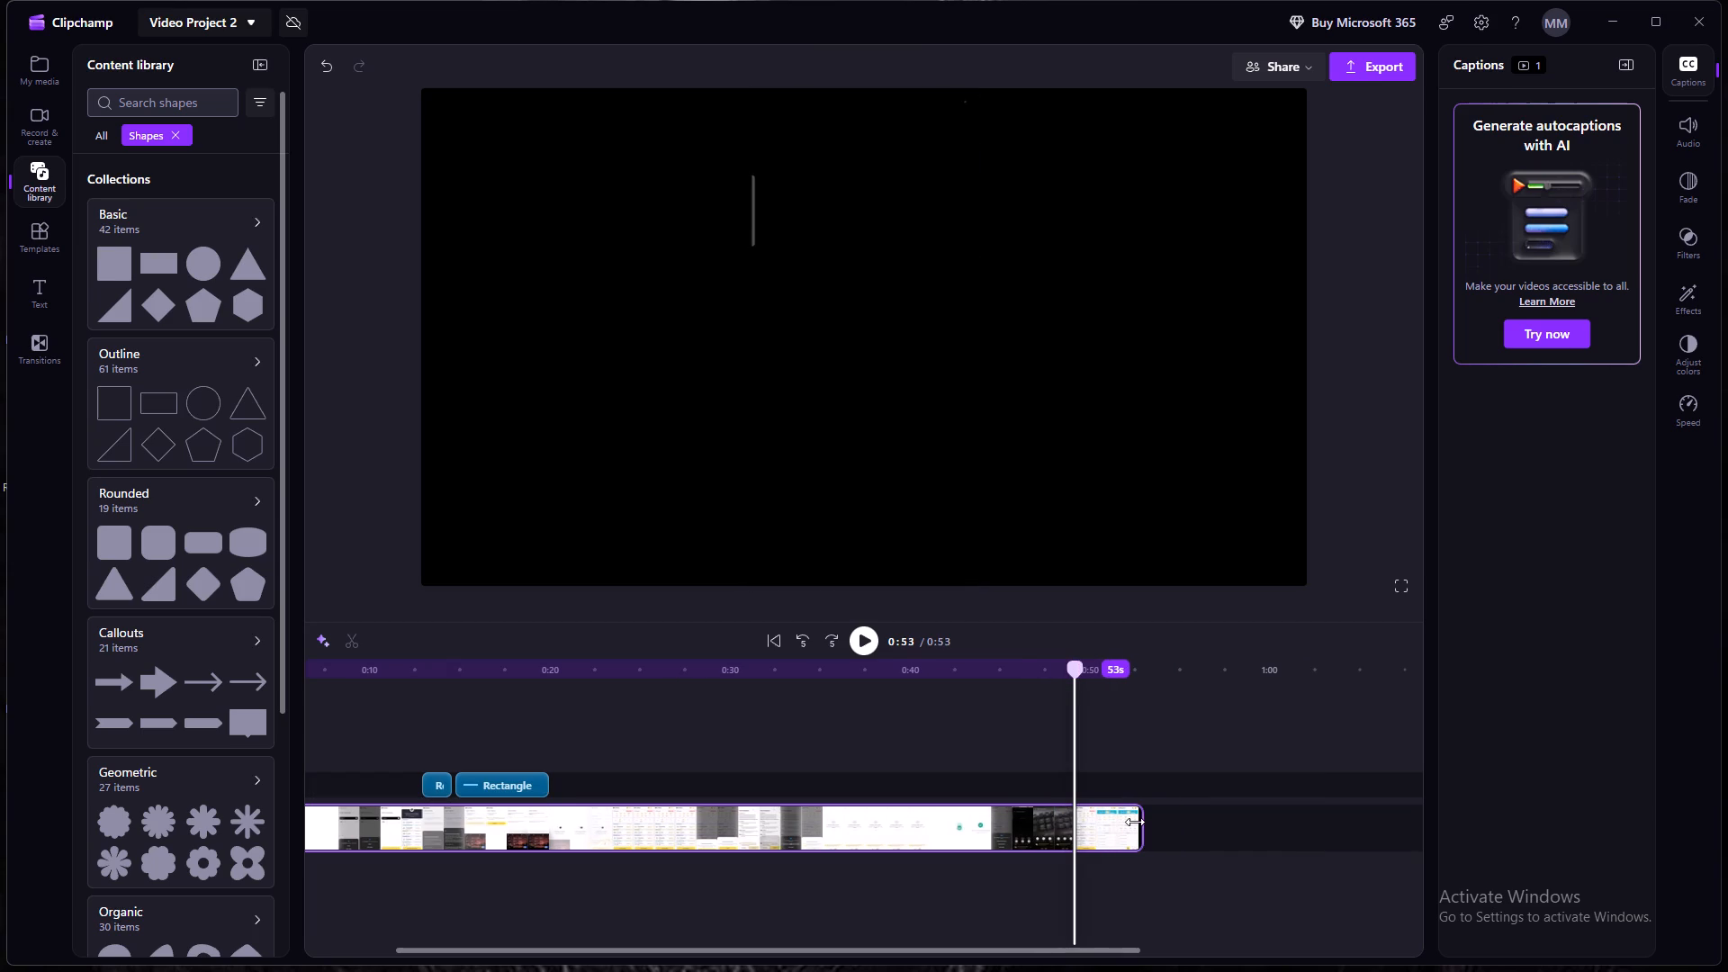
{"action": "left_click_drag", "start_coordinate": [1135, 822], "coordinate": [1094, 832]}
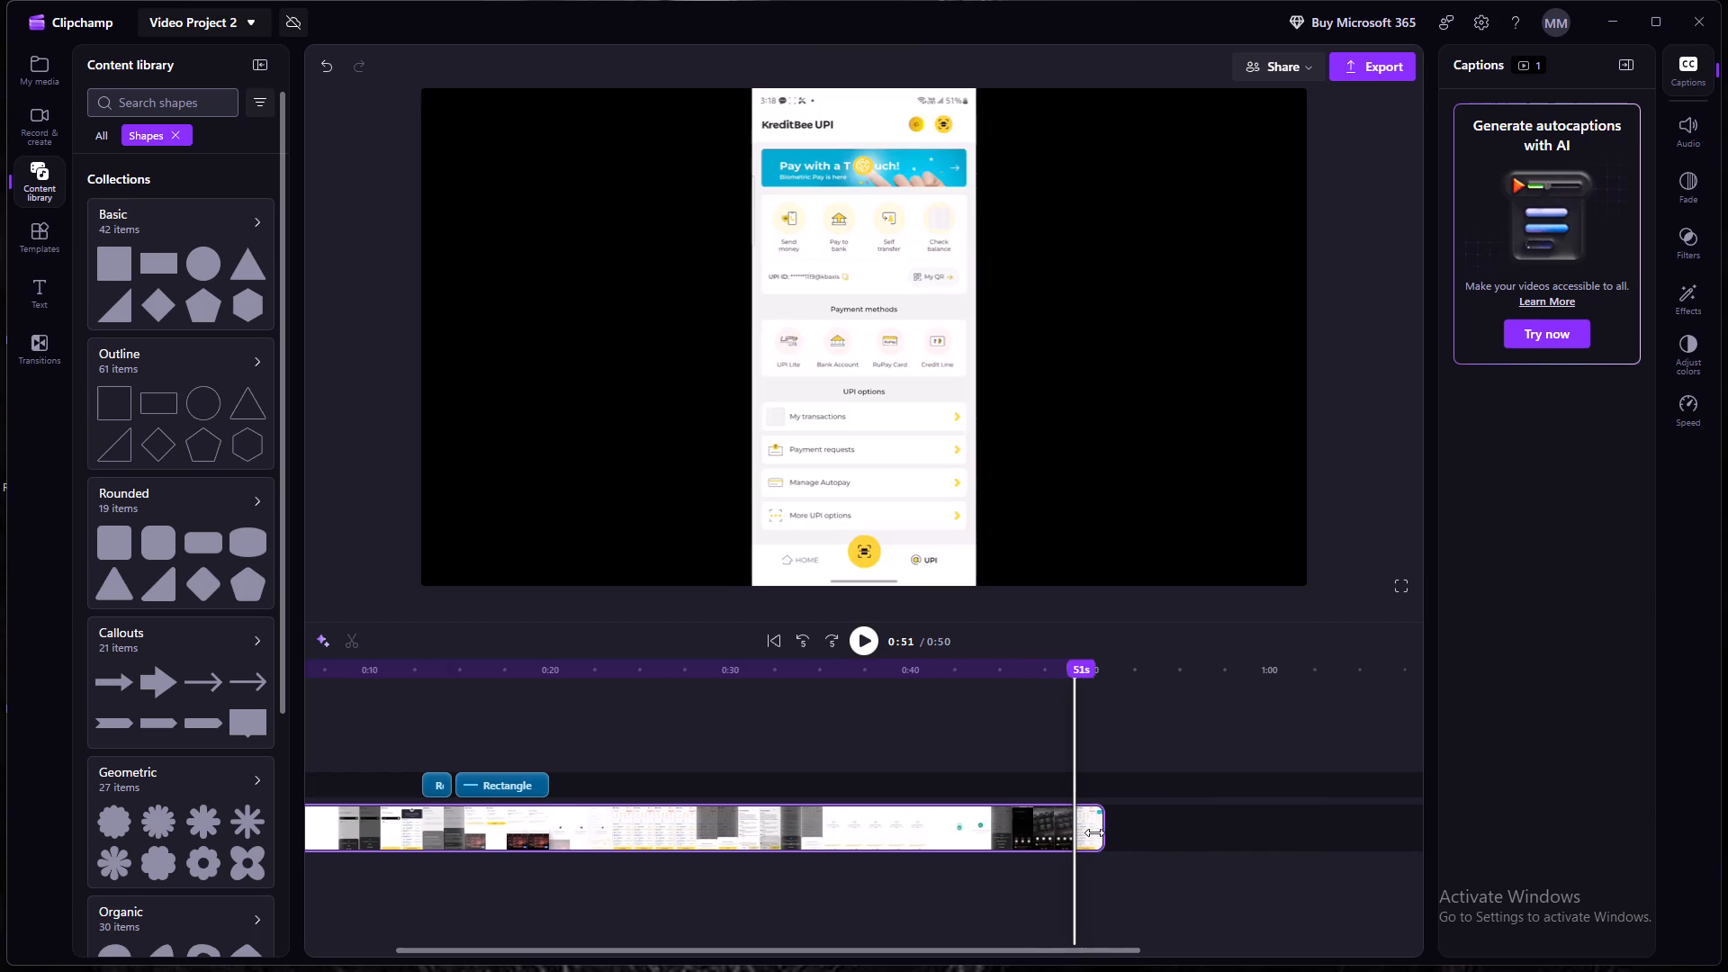
{"action": "left_click_drag", "start_coordinate": [1094, 832], "coordinate": [1103, 835]}
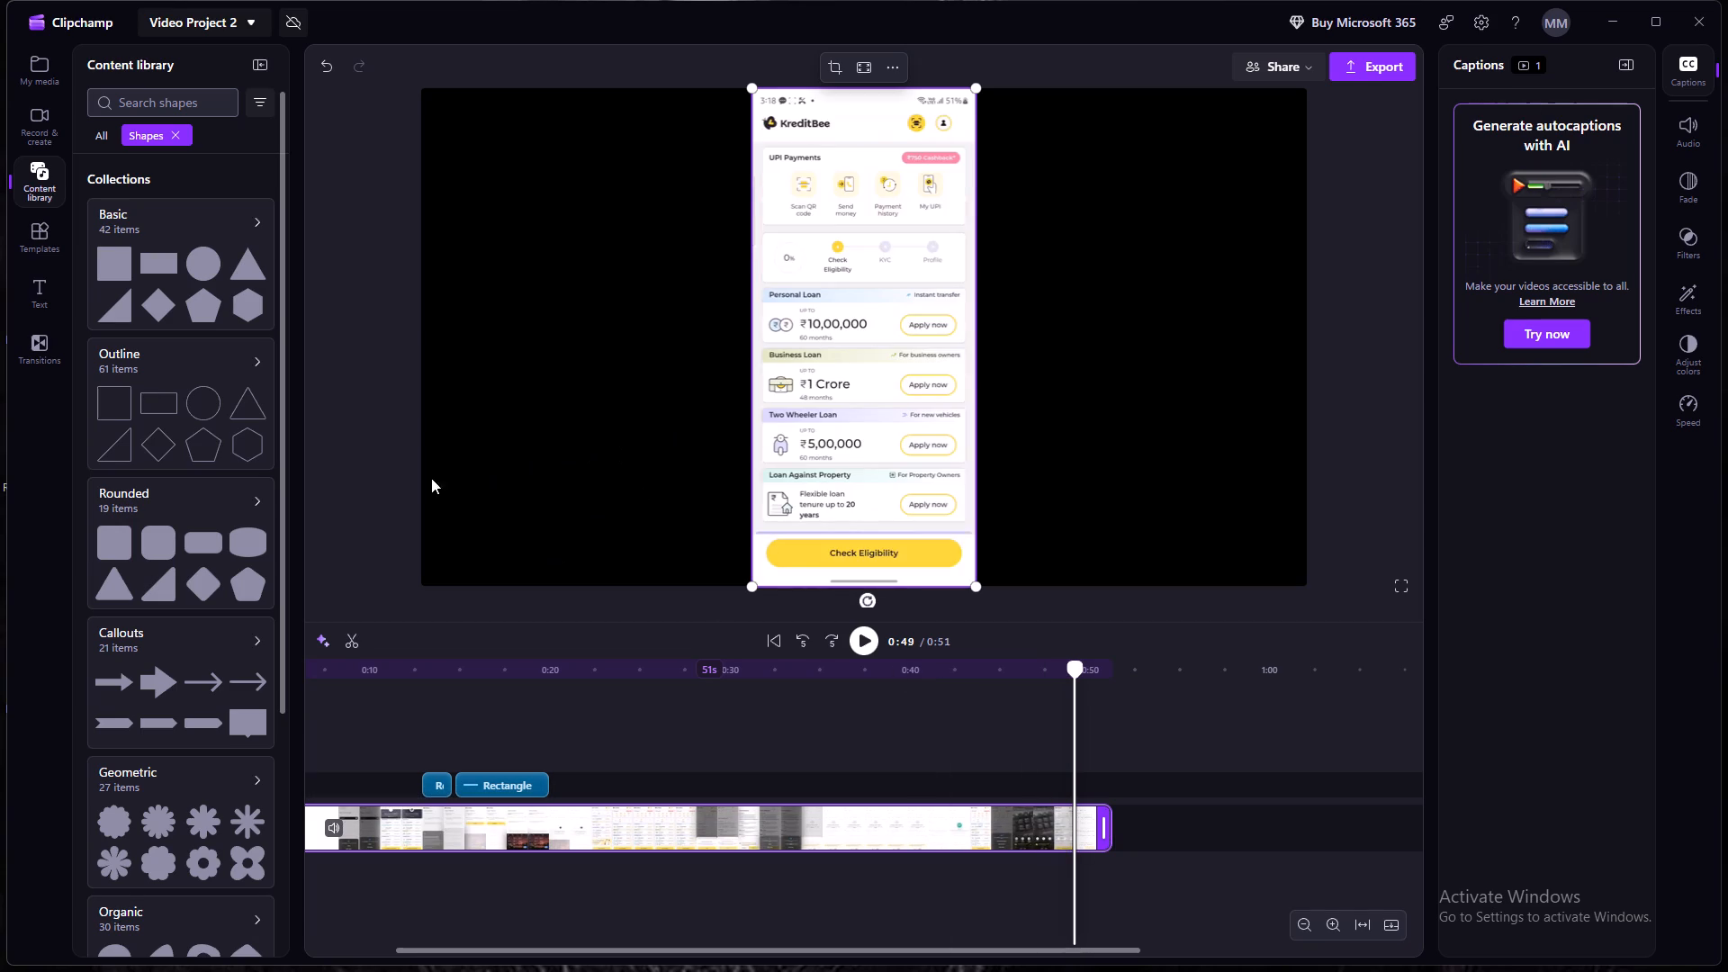
Add the line arrow shape from the Callouts collection at about 0:49 and flatten it to a slim height.
{"action": "left_click", "coordinate": [197, 691]}
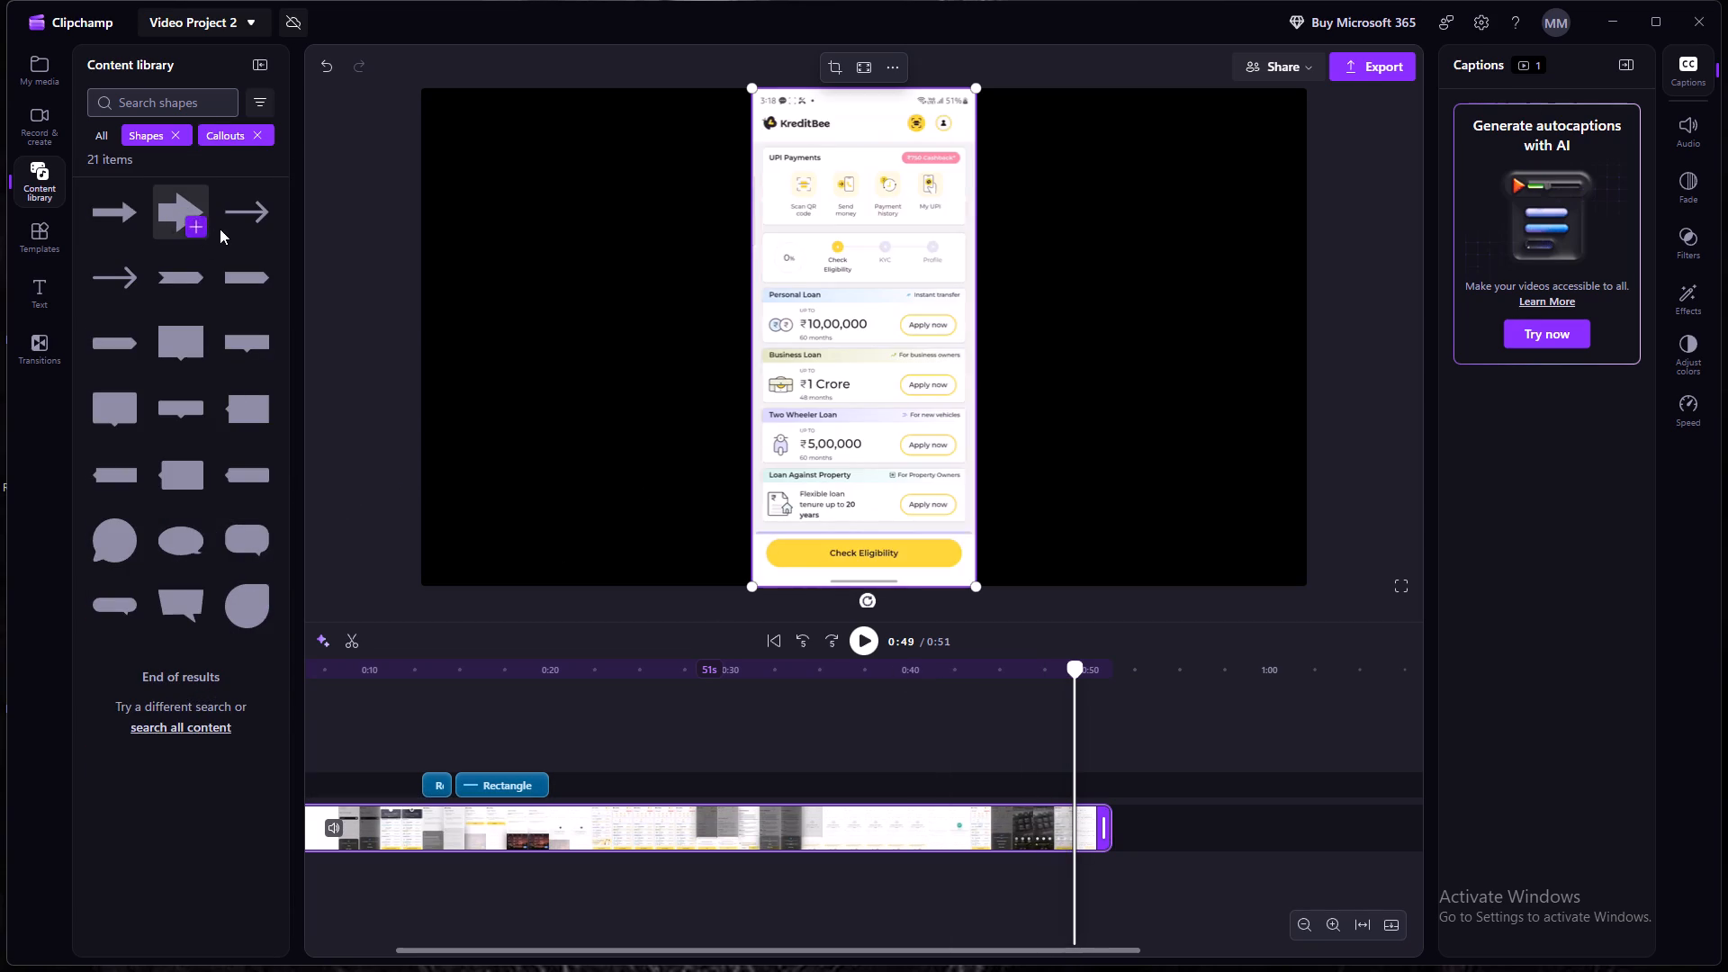
{"action": "left_click", "coordinate": [225, 227]}
{"action": "left_click", "coordinate": [263, 227]}
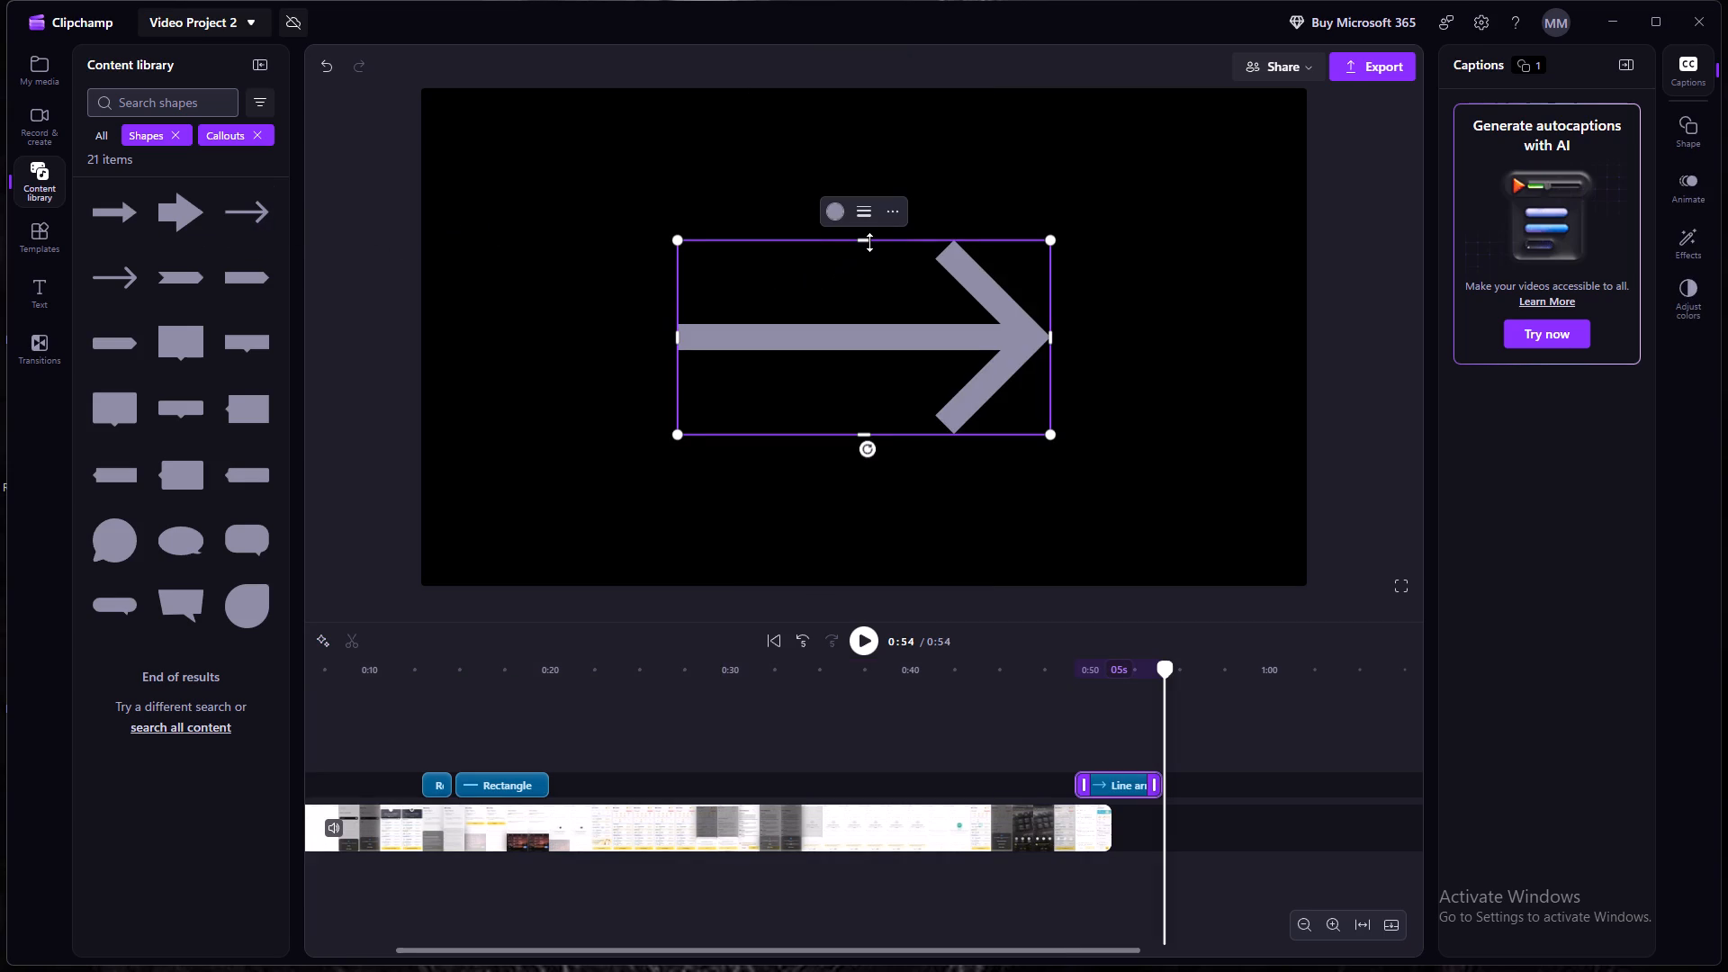
{"action": "left_click_drag", "start_coordinate": [869, 242], "coordinate": [872, 388]}
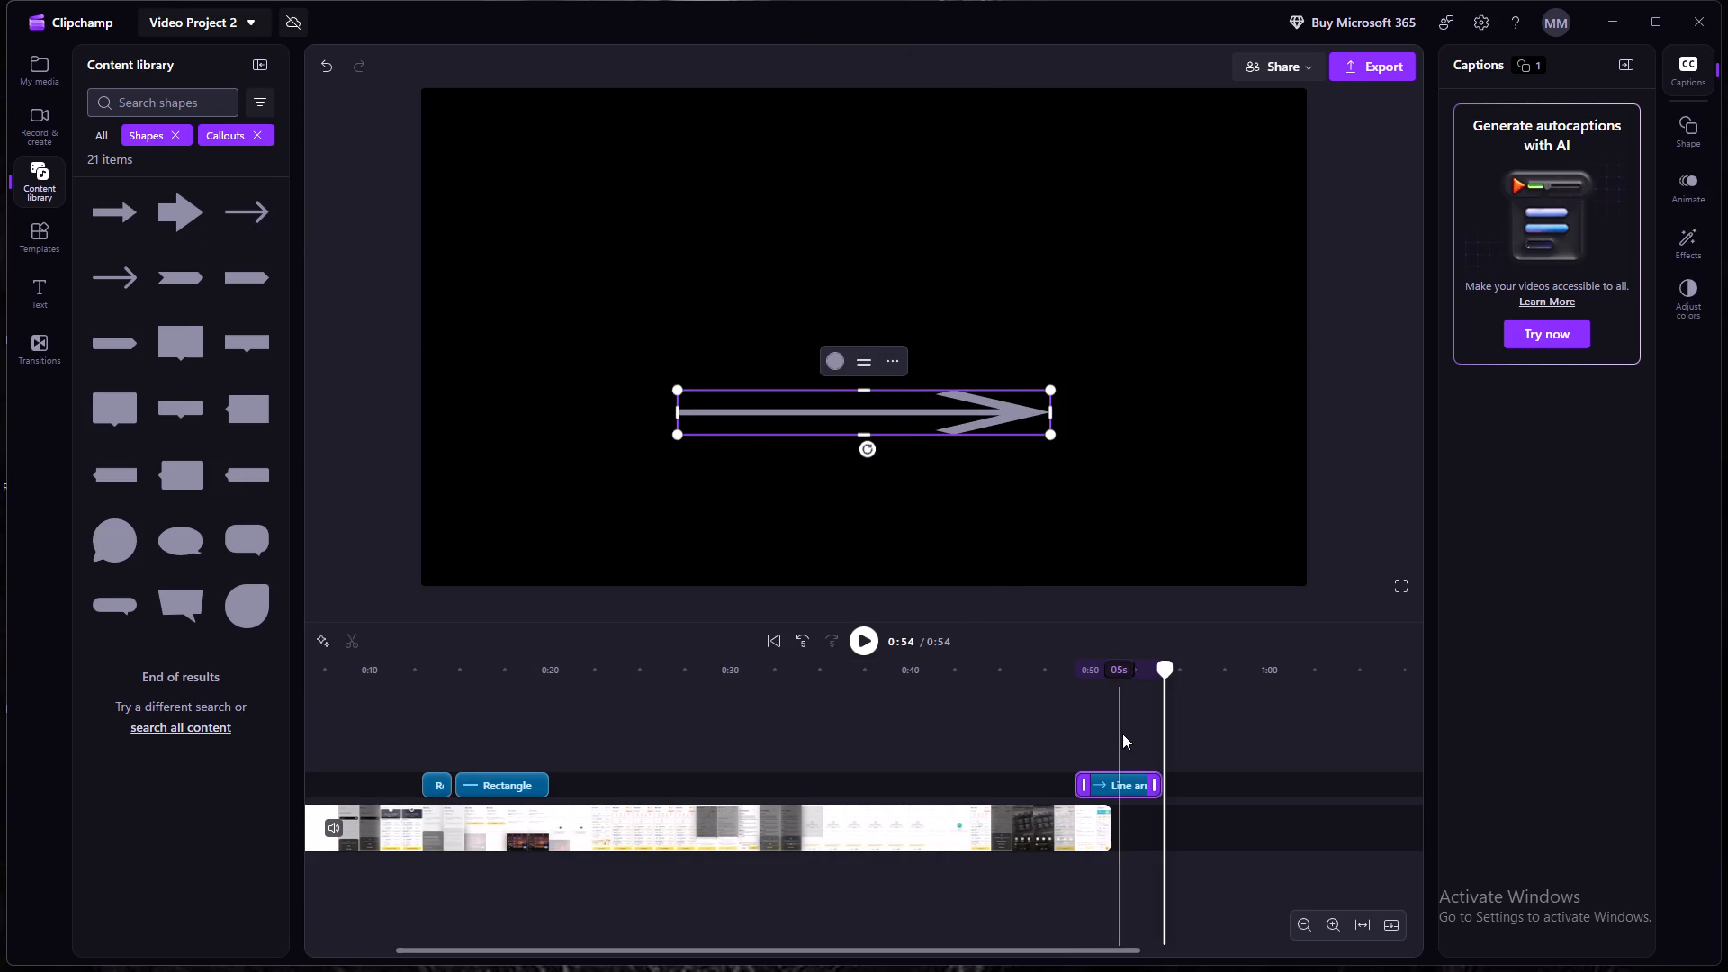
Move the line arrow clip earlier on the timeline so it spans about 0:48 to 0:53.
{"action": "left_click_drag", "start_coordinate": [1111, 782], "coordinate": [1050, 781]}
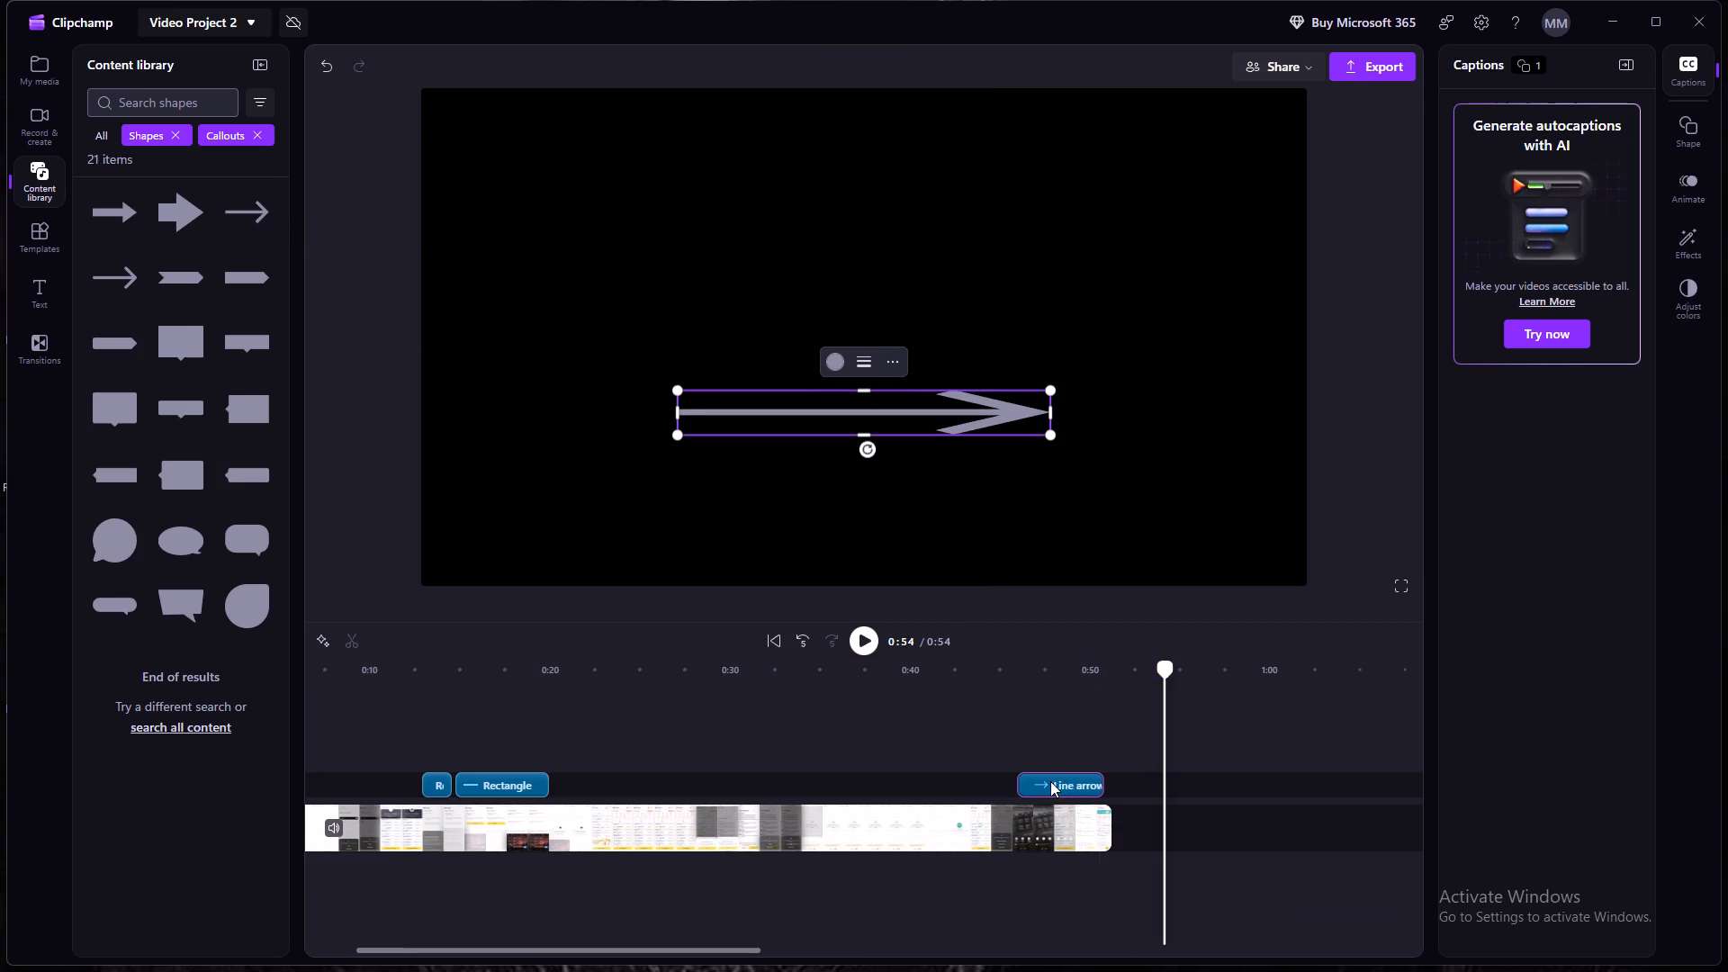
{"action": "left_click_drag", "start_coordinate": [1050, 781], "coordinate": [1042, 781]}
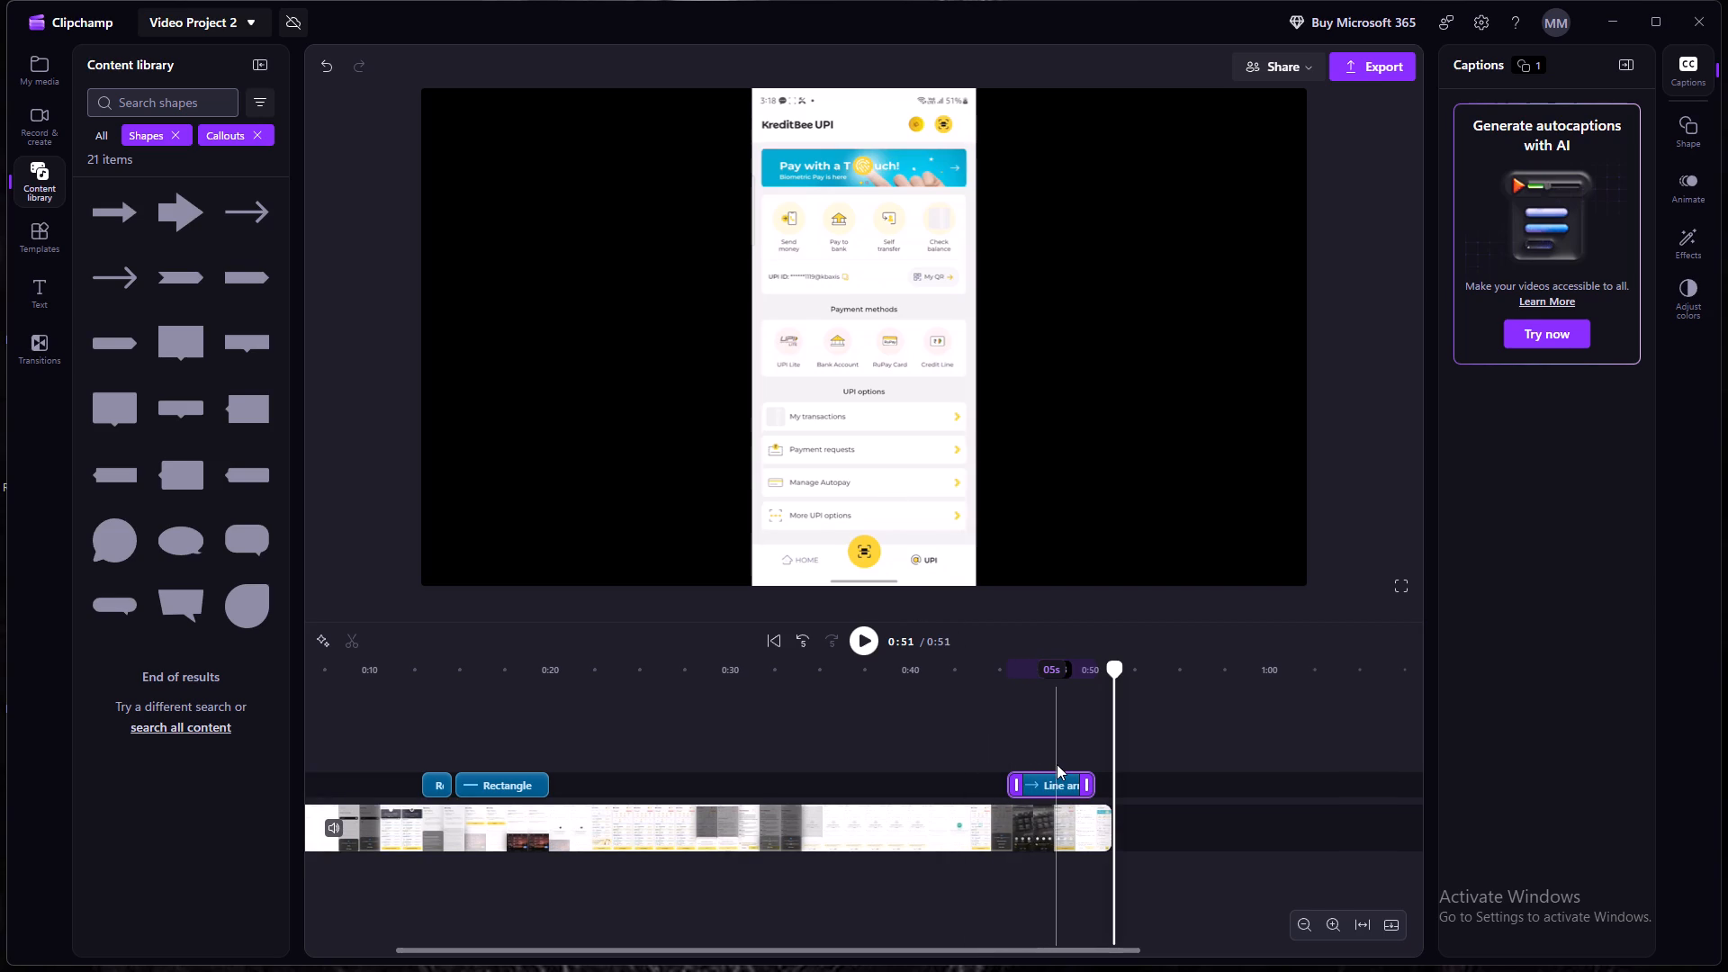
{"action": "left_click_drag", "start_coordinate": [1053, 779], "coordinate": [1083, 779]}
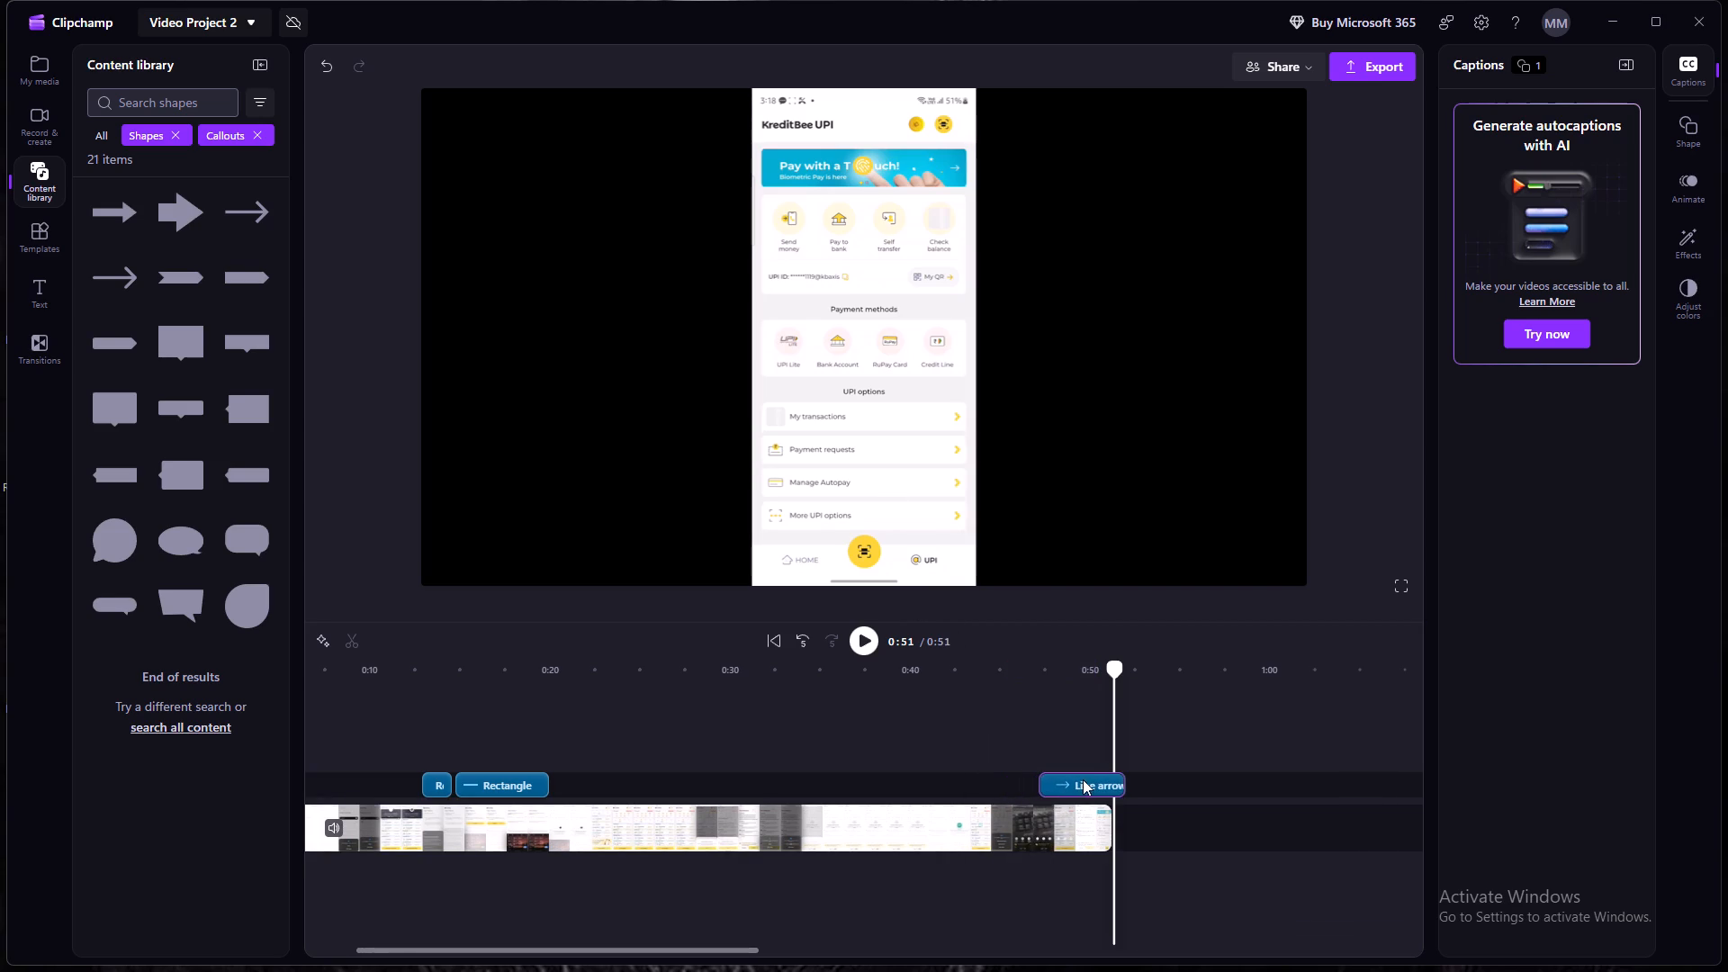
{"action": "left_click_drag", "start_coordinate": [1083, 779], "coordinate": [1098, 782]}
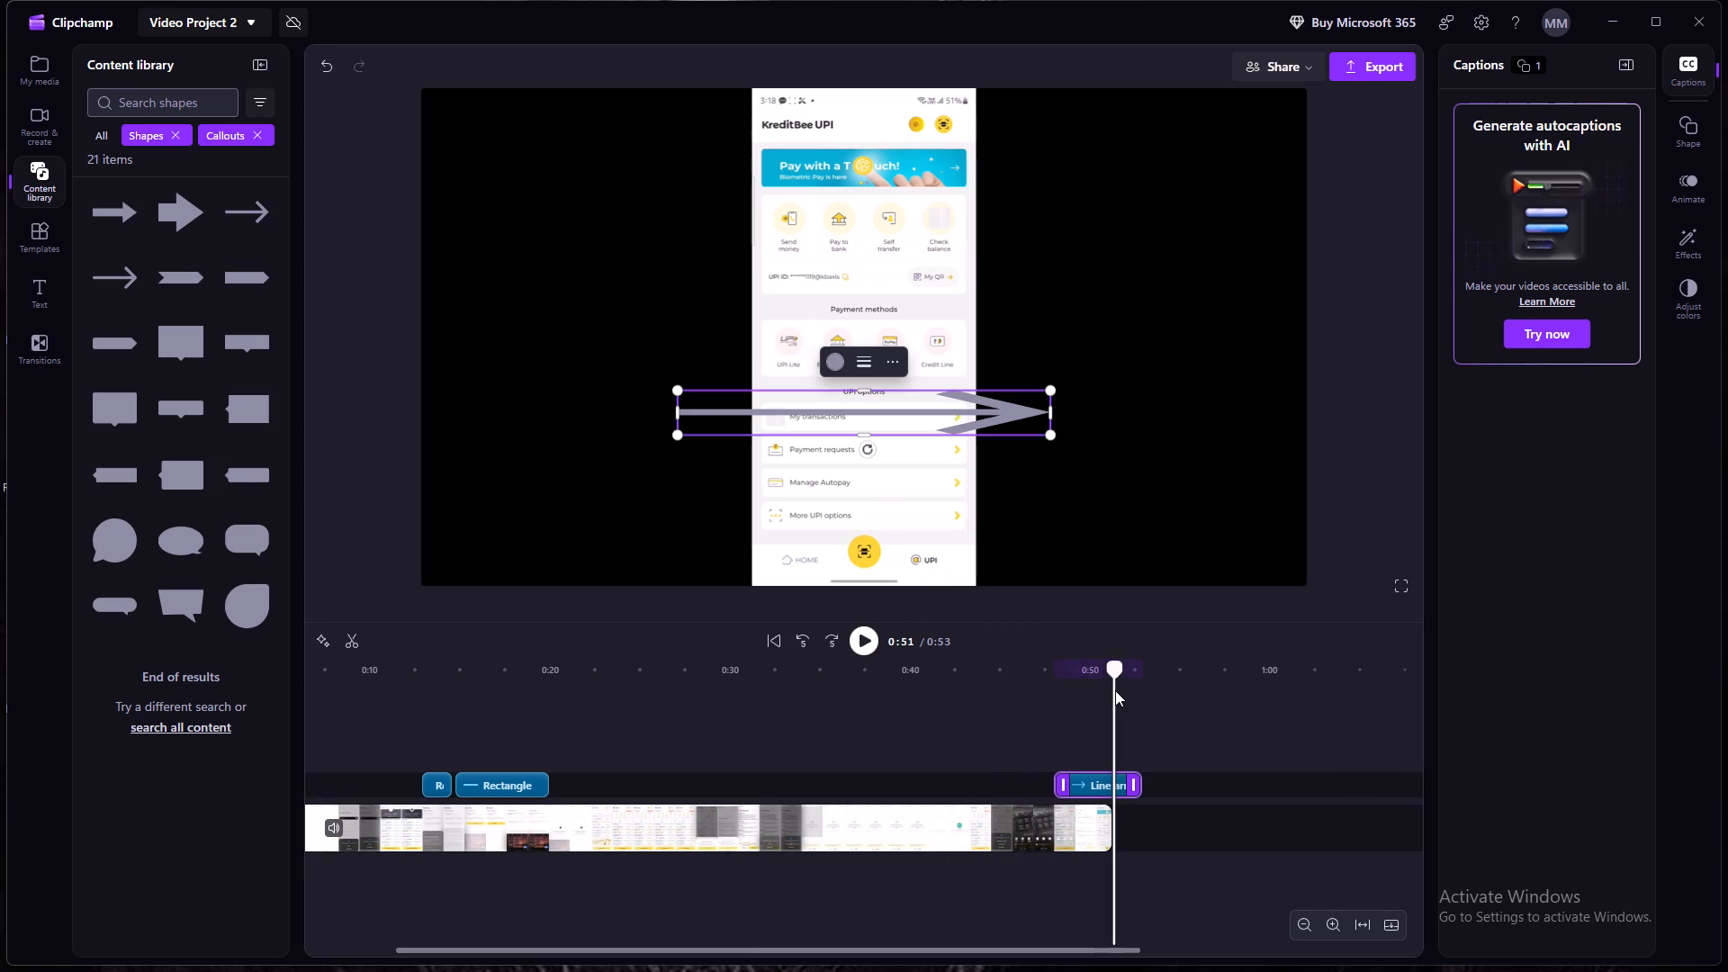
At about 0:48, shrink the line arrow and place it in the UPI Payments row, pointing at the My UPI icon.
{"action": "left_click", "coordinate": [1111, 686]}
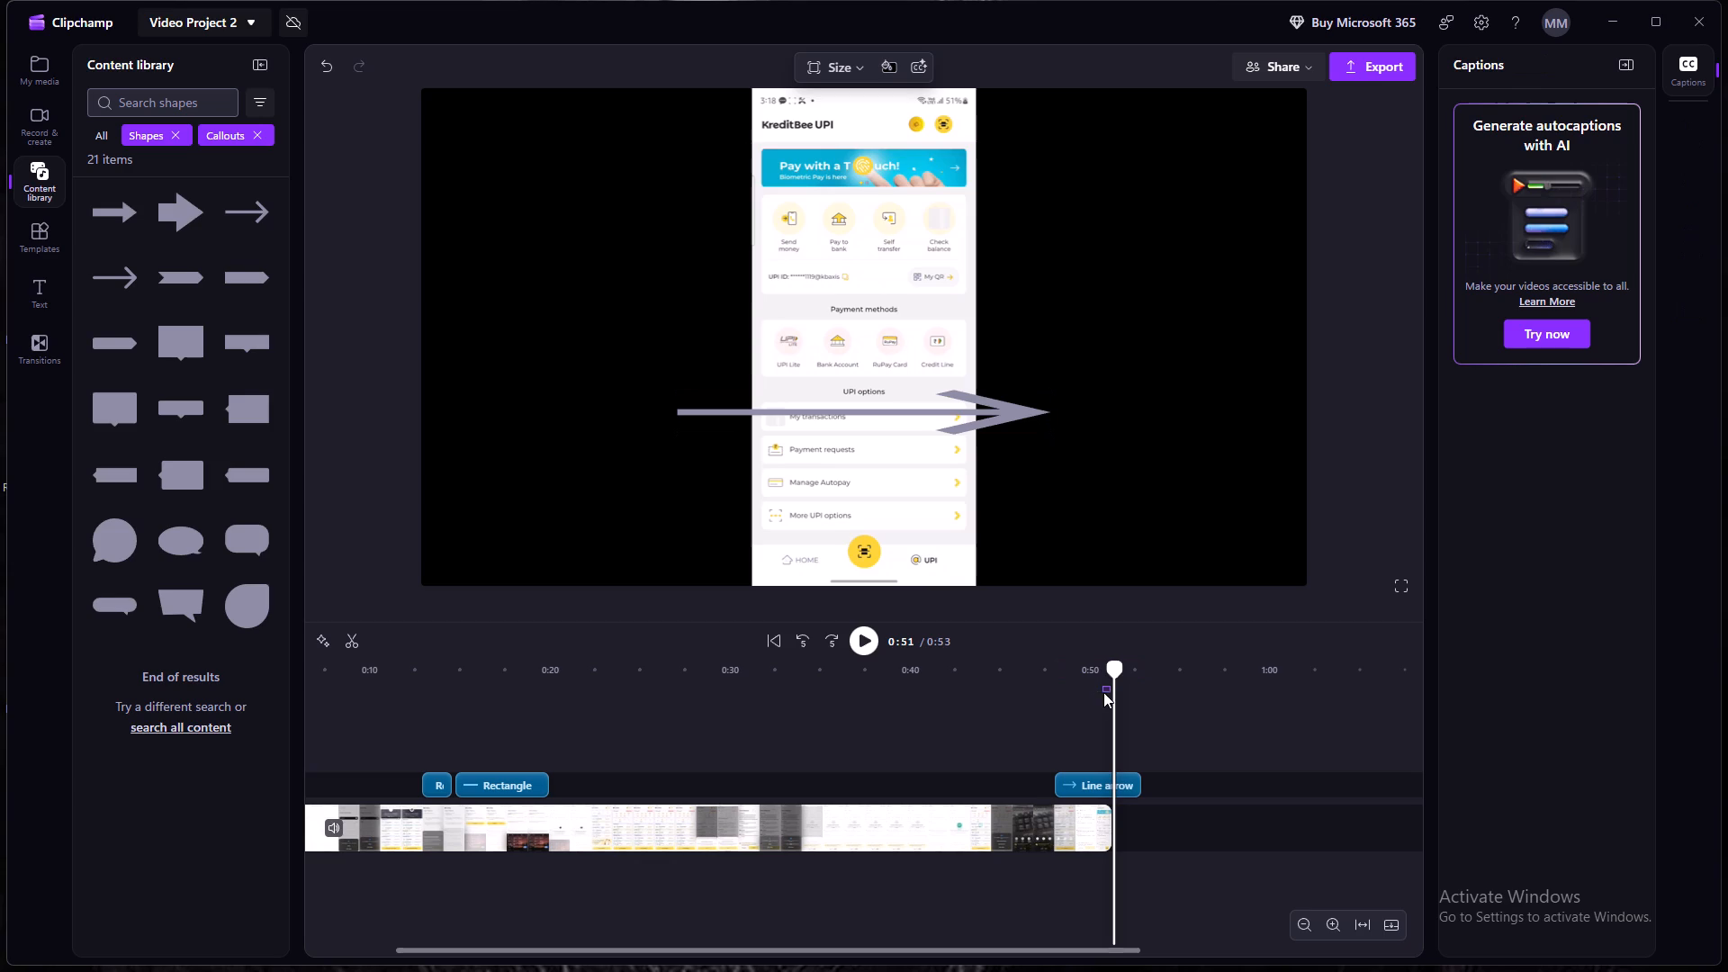
{"action": "left_click_drag", "start_coordinate": [1114, 670], "coordinate": [1095, 670]}
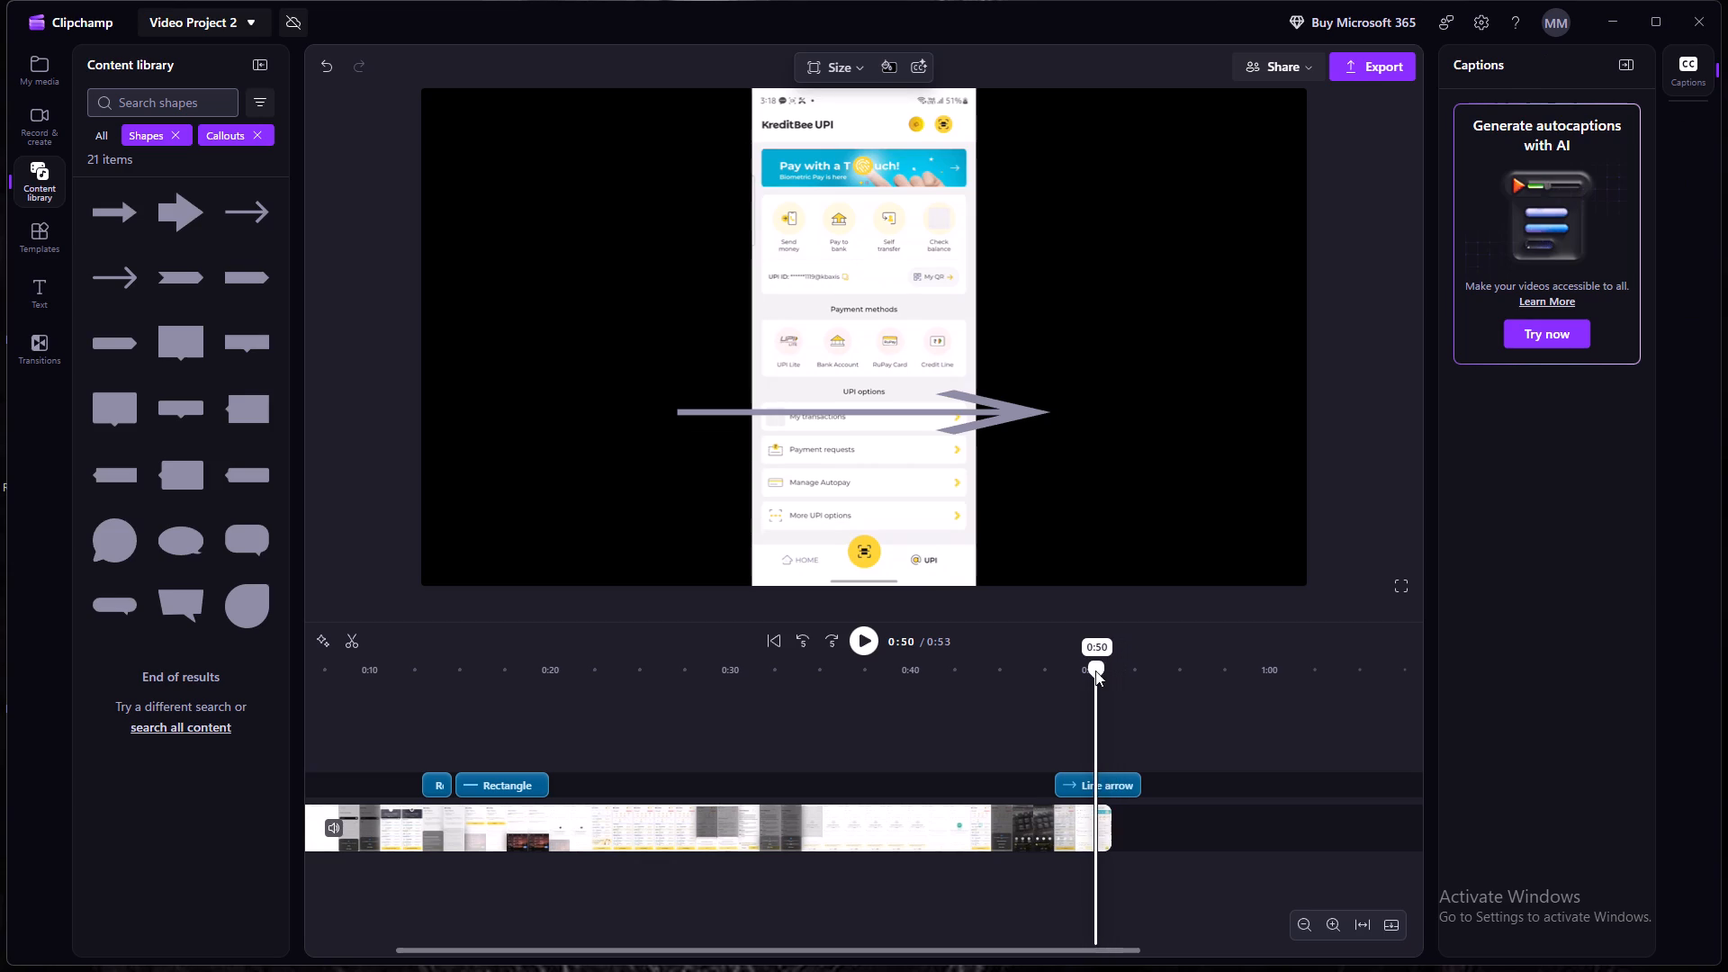
{"action": "left_click_drag", "start_coordinate": [1095, 670], "coordinate": [1074, 670]}
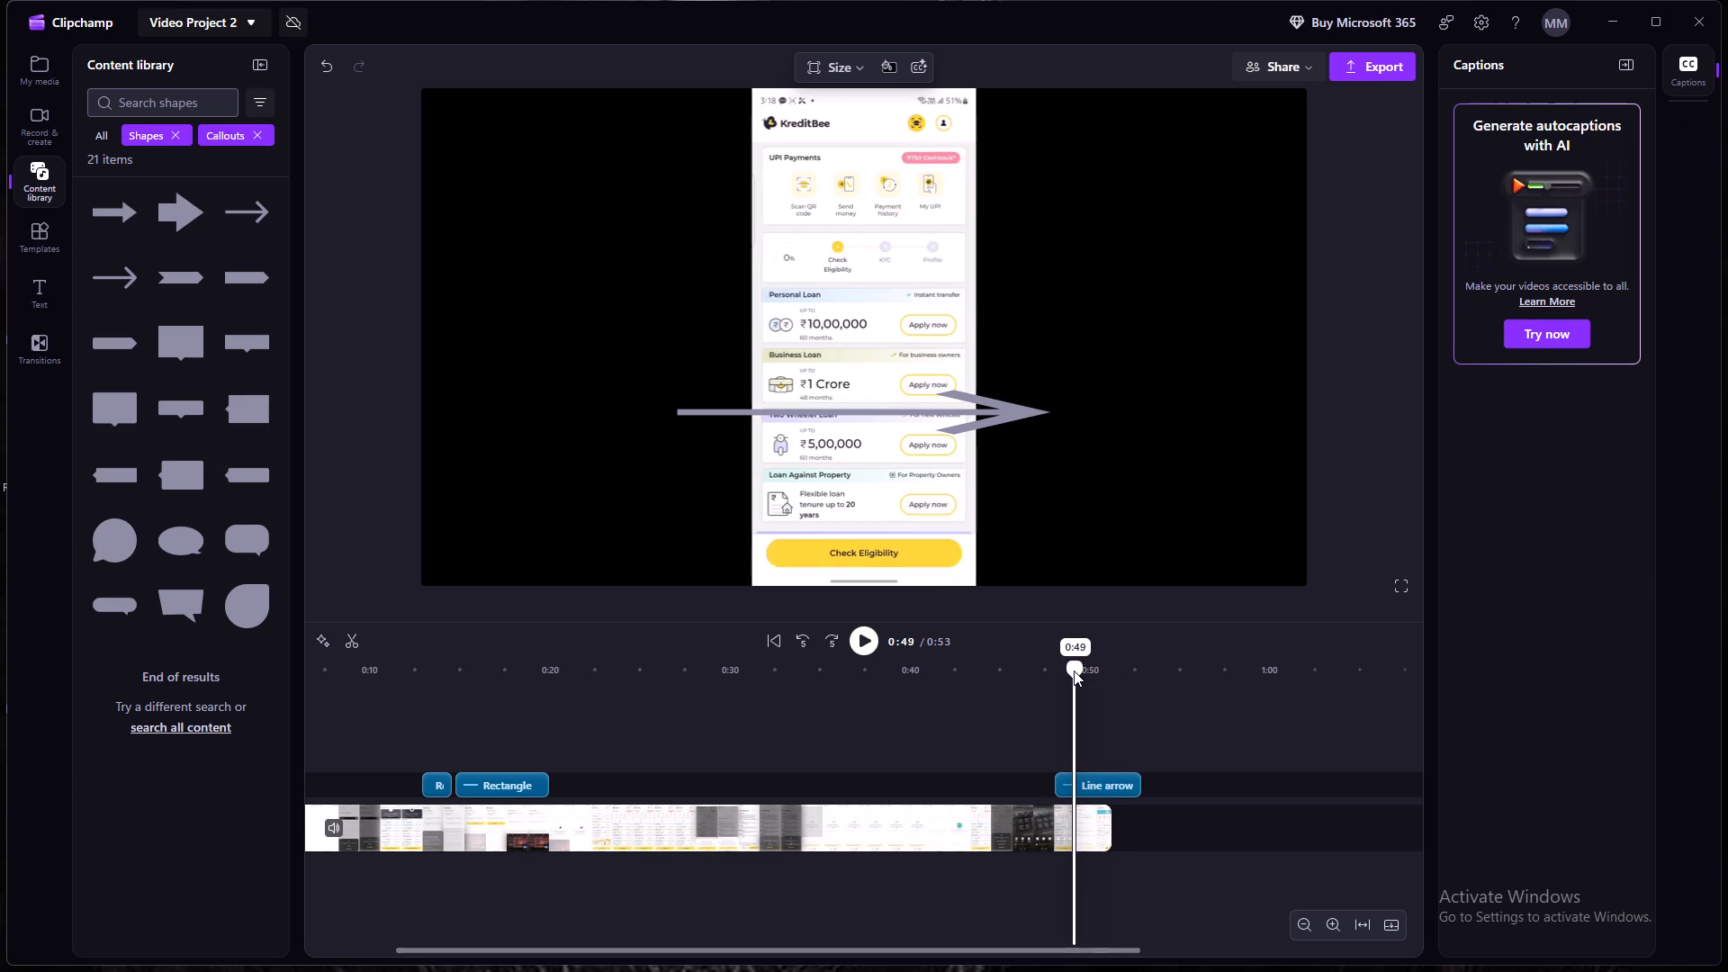
{"action": "left_click_drag", "start_coordinate": [1074, 670], "coordinate": [1048, 671]}
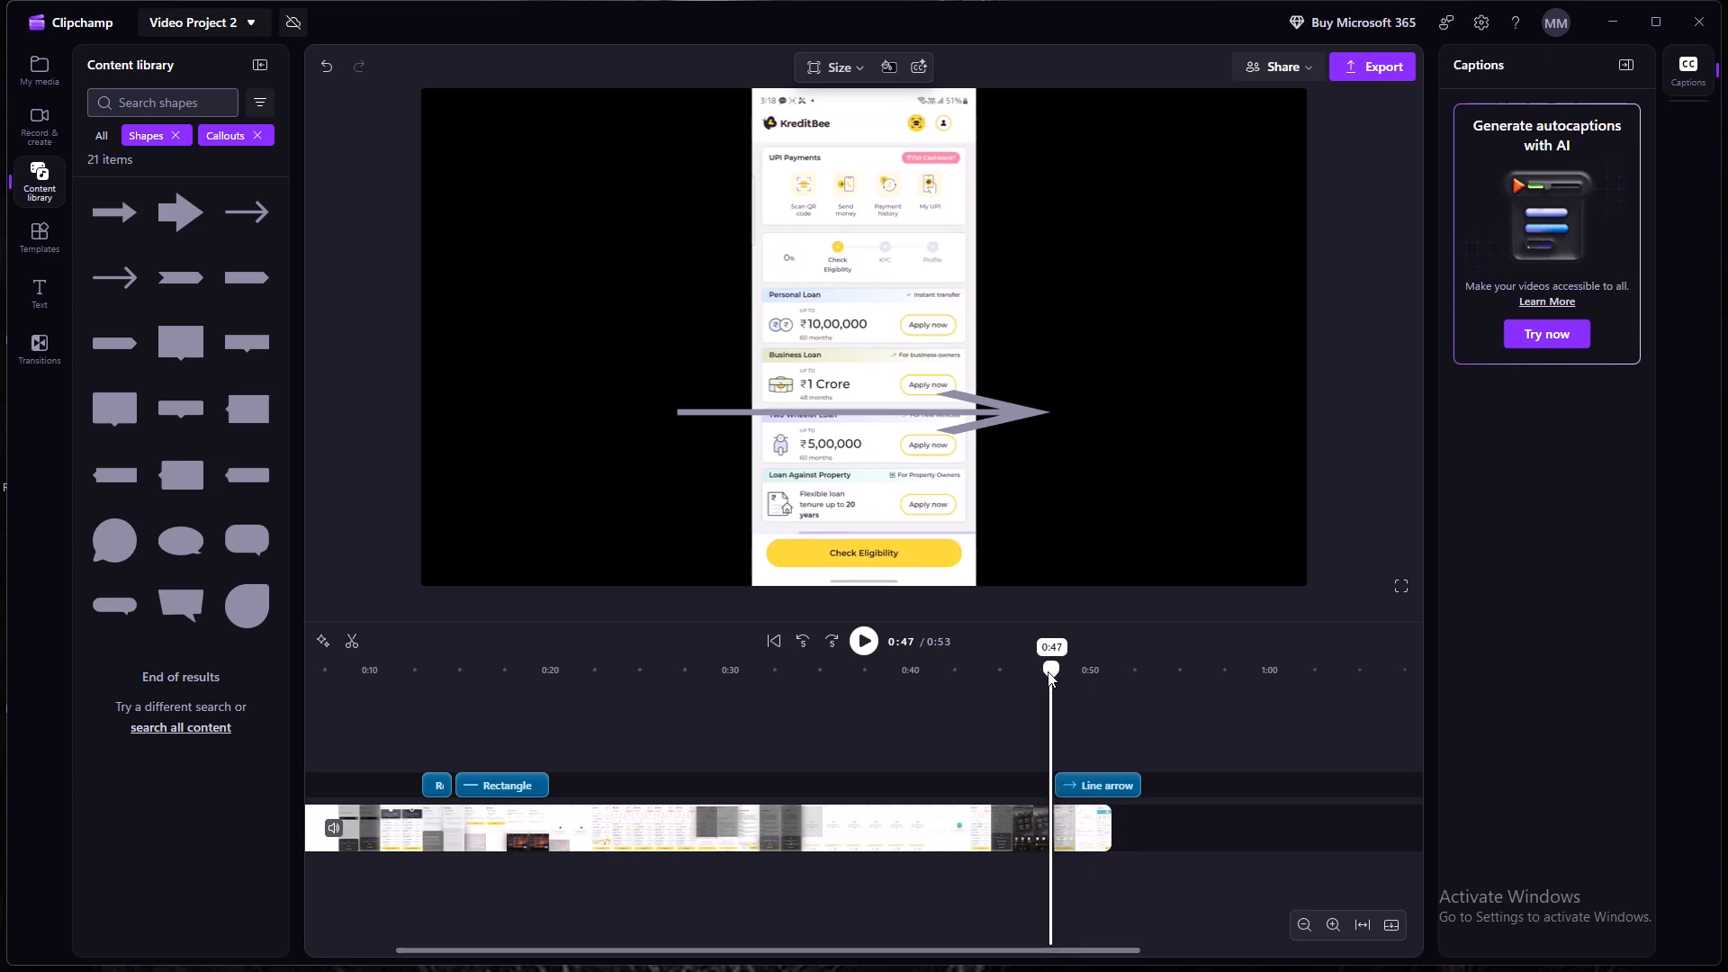
{"action": "left_click_drag", "start_coordinate": [1048, 671], "coordinate": [1047, 670]}
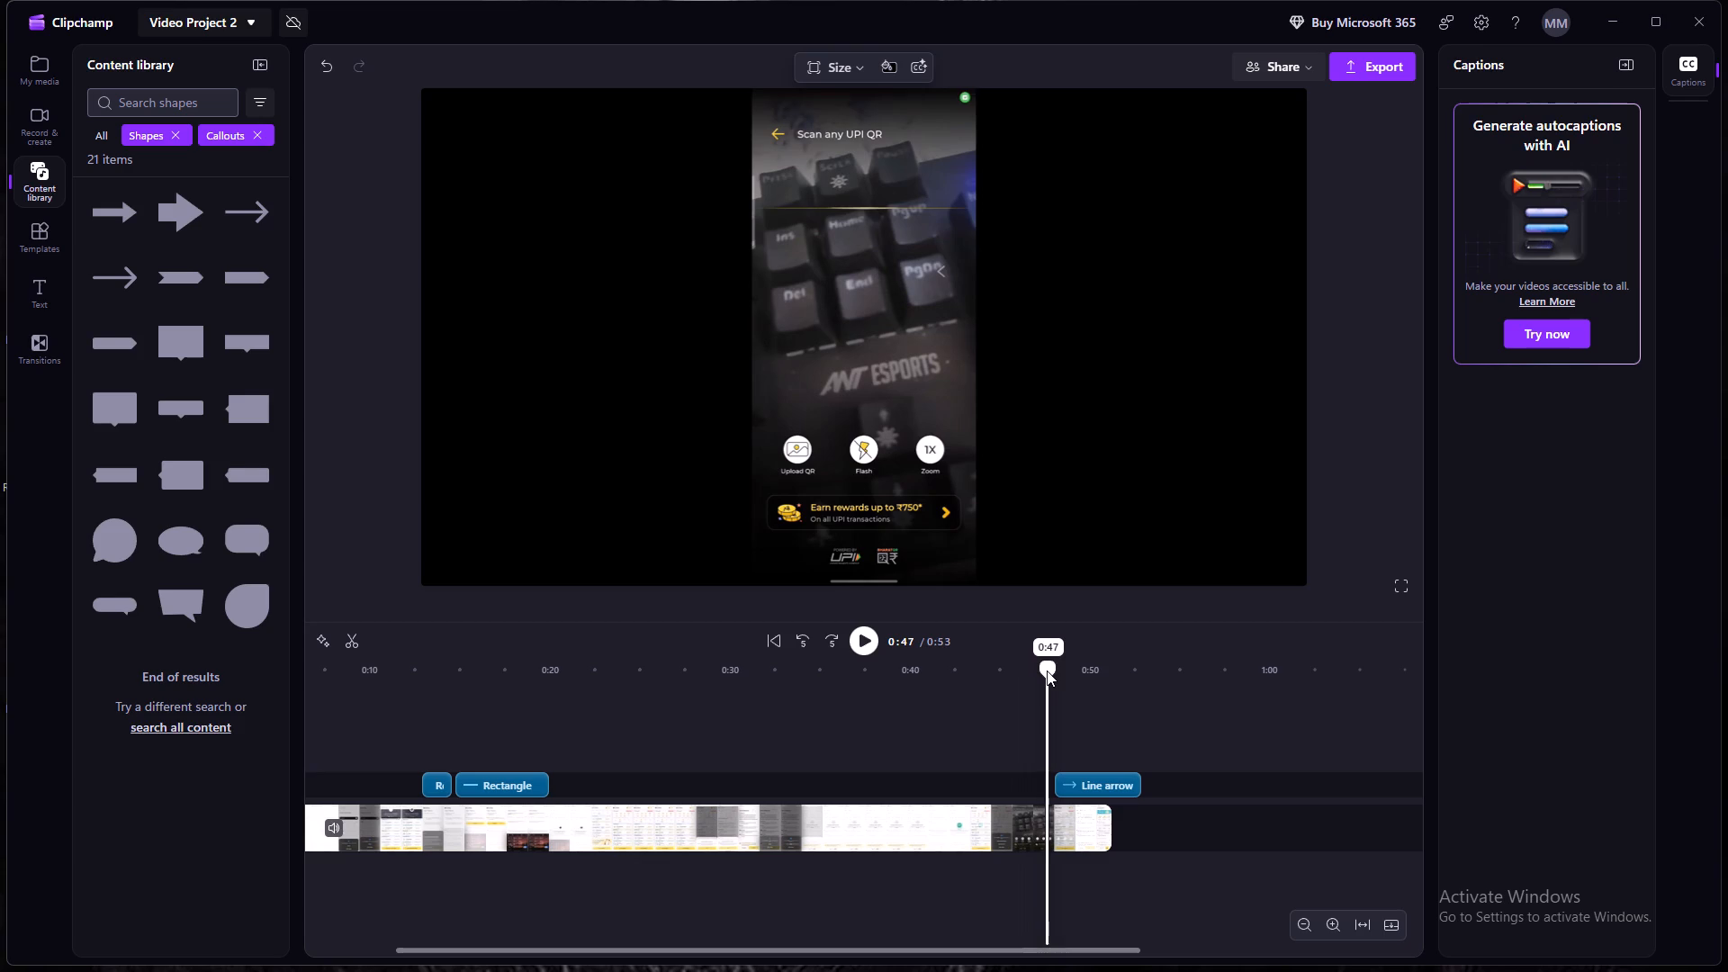
{"action": "left_click_drag", "start_coordinate": [1047, 670], "coordinate": [1062, 670]}
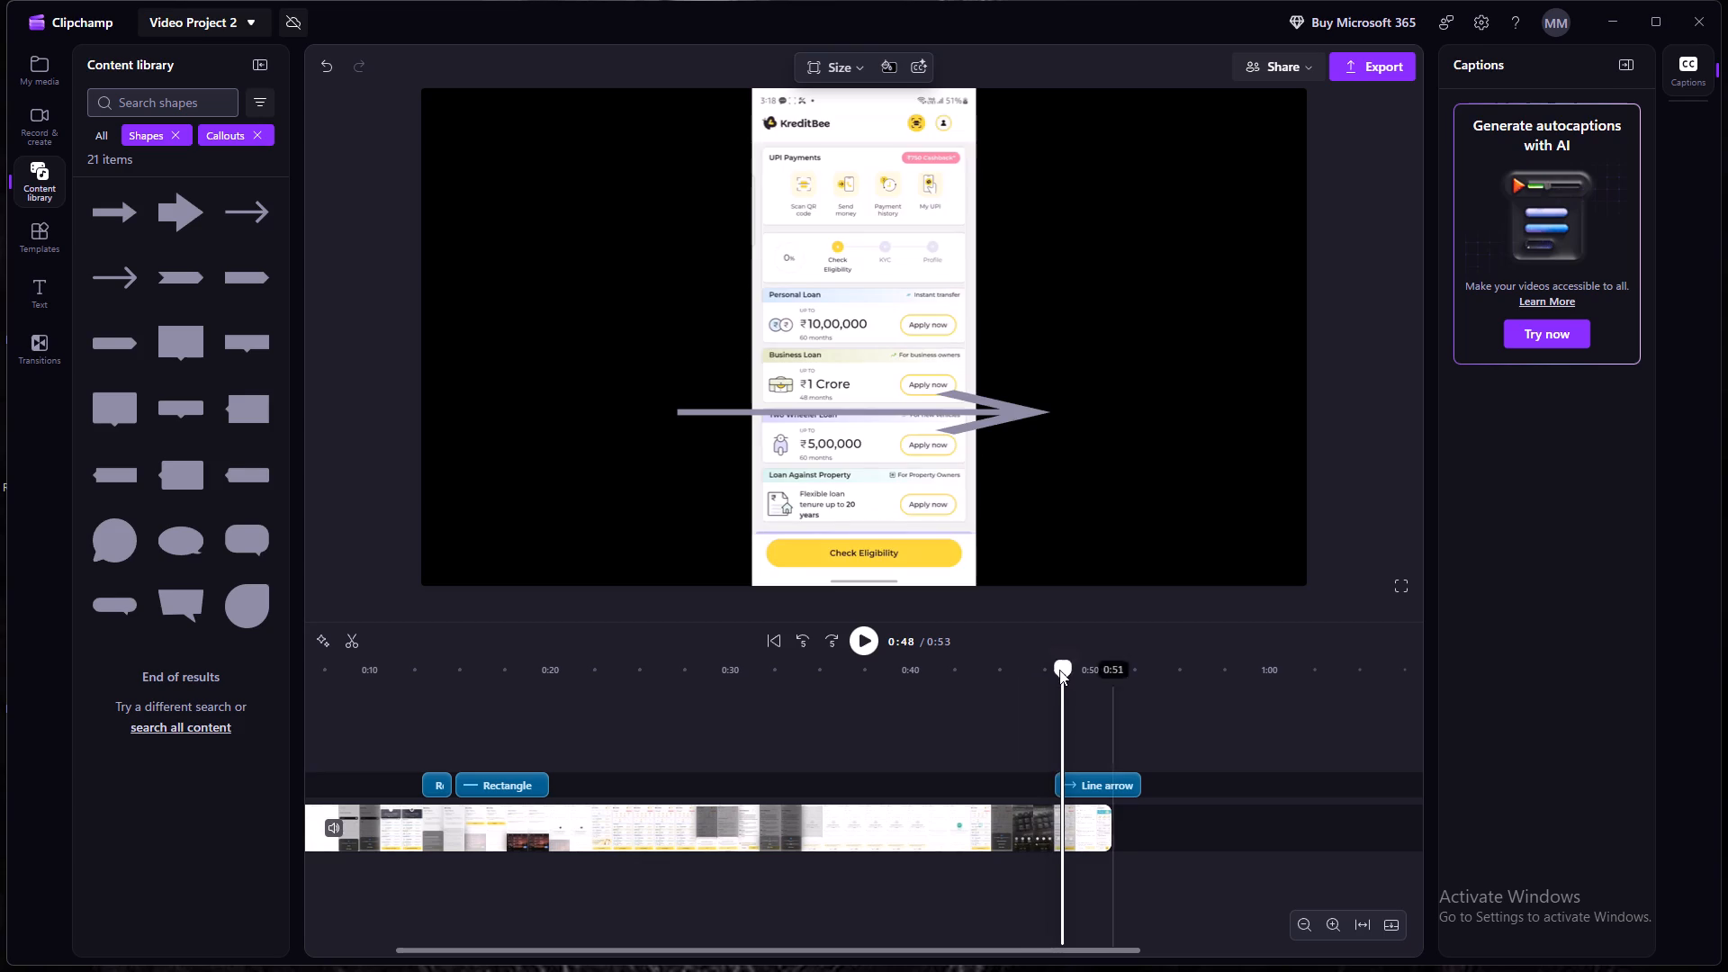
{"action": "left_click_drag", "start_coordinate": [964, 427], "coordinate": [905, 312]}
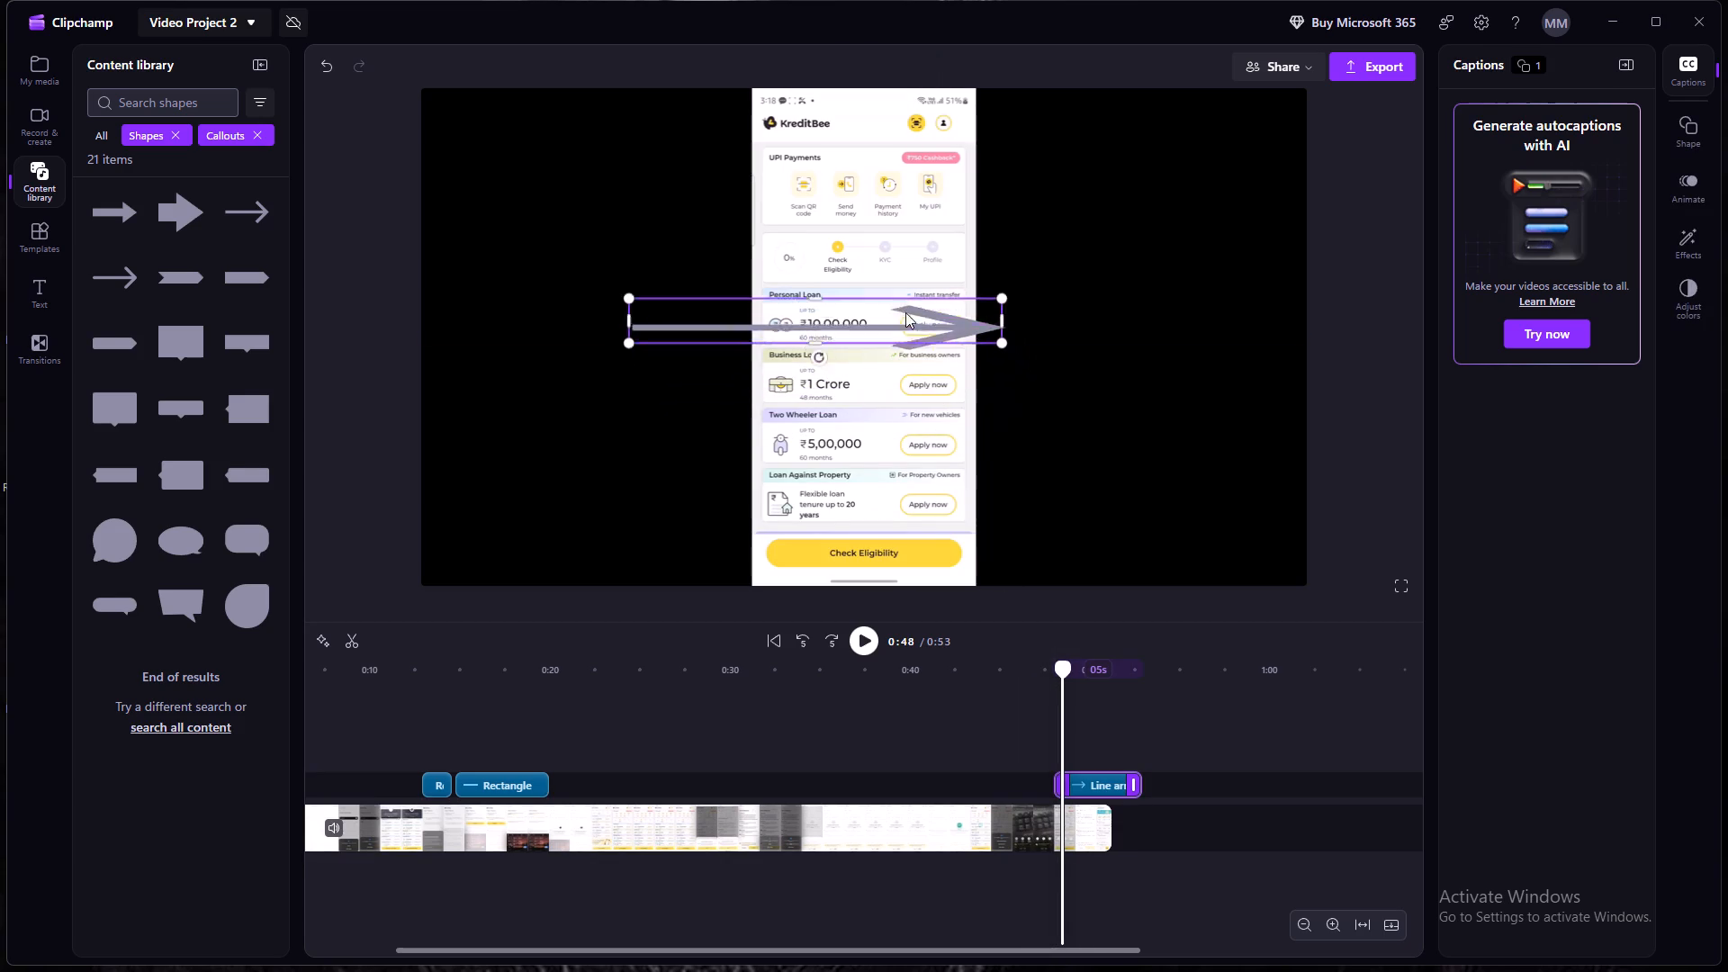
{"action": "left_click_drag", "start_coordinate": [905, 312], "coordinate": [832, 199]}
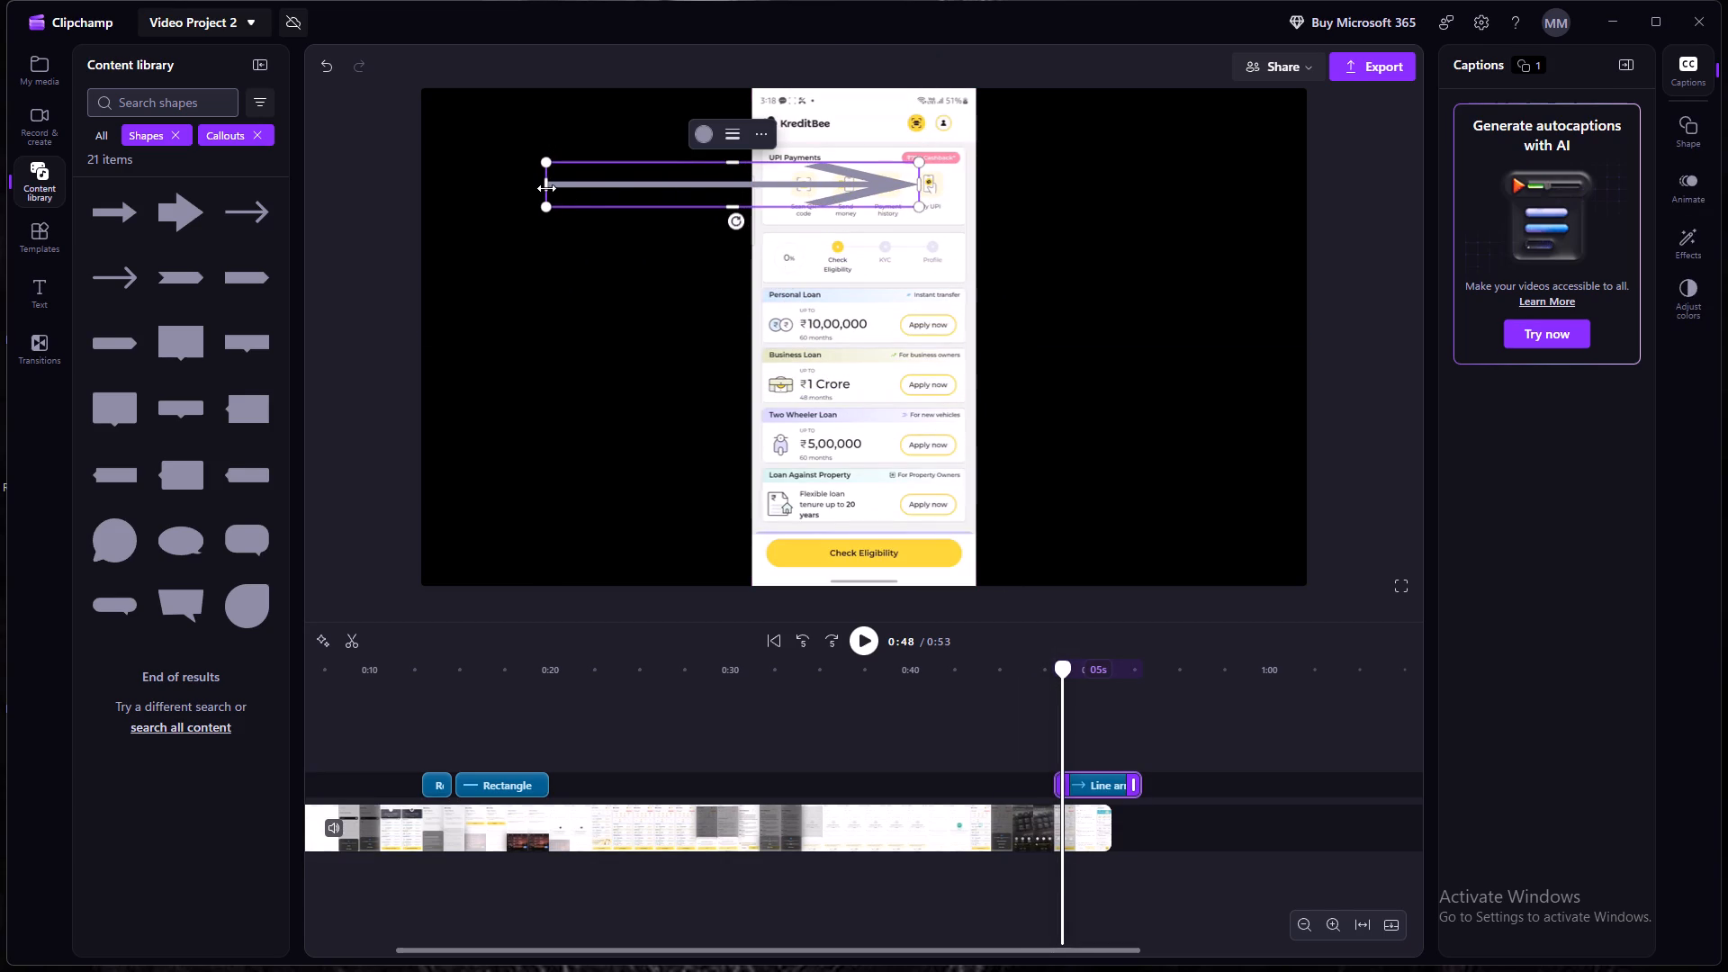
{"action": "left_click_drag", "start_coordinate": [546, 188], "coordinate": [799, 208]}
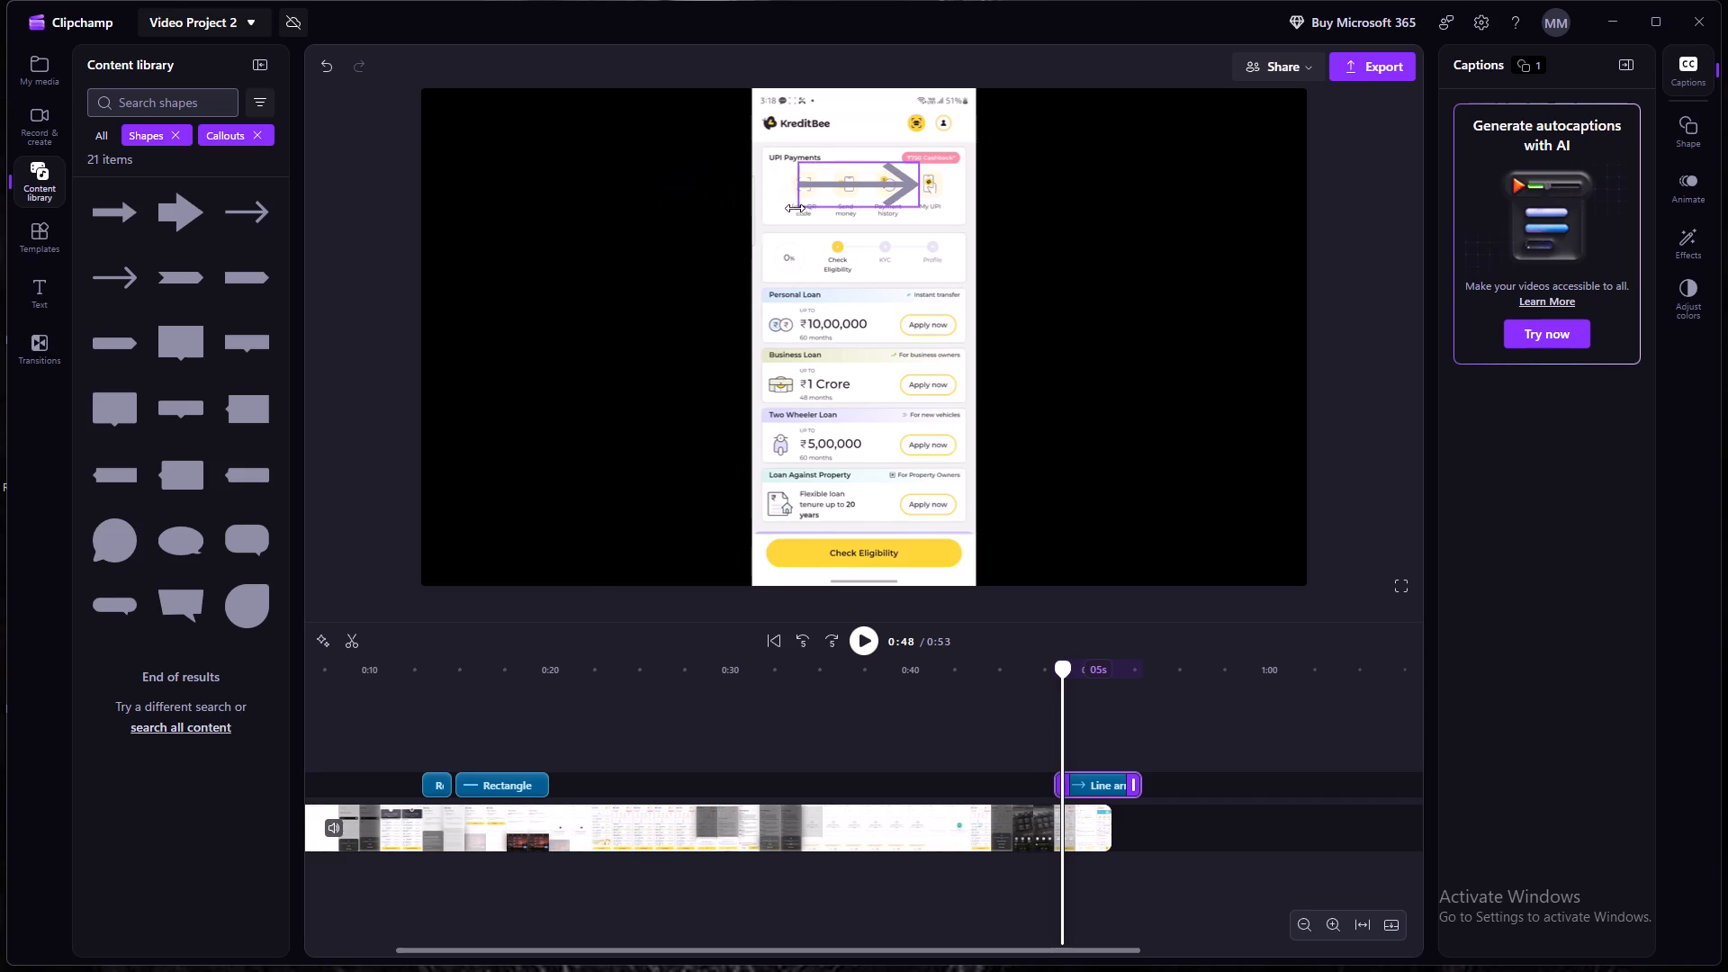
{"action": "left_click_drag", "start_coordinate": [799, 208], "coordinate": [841, 216]}
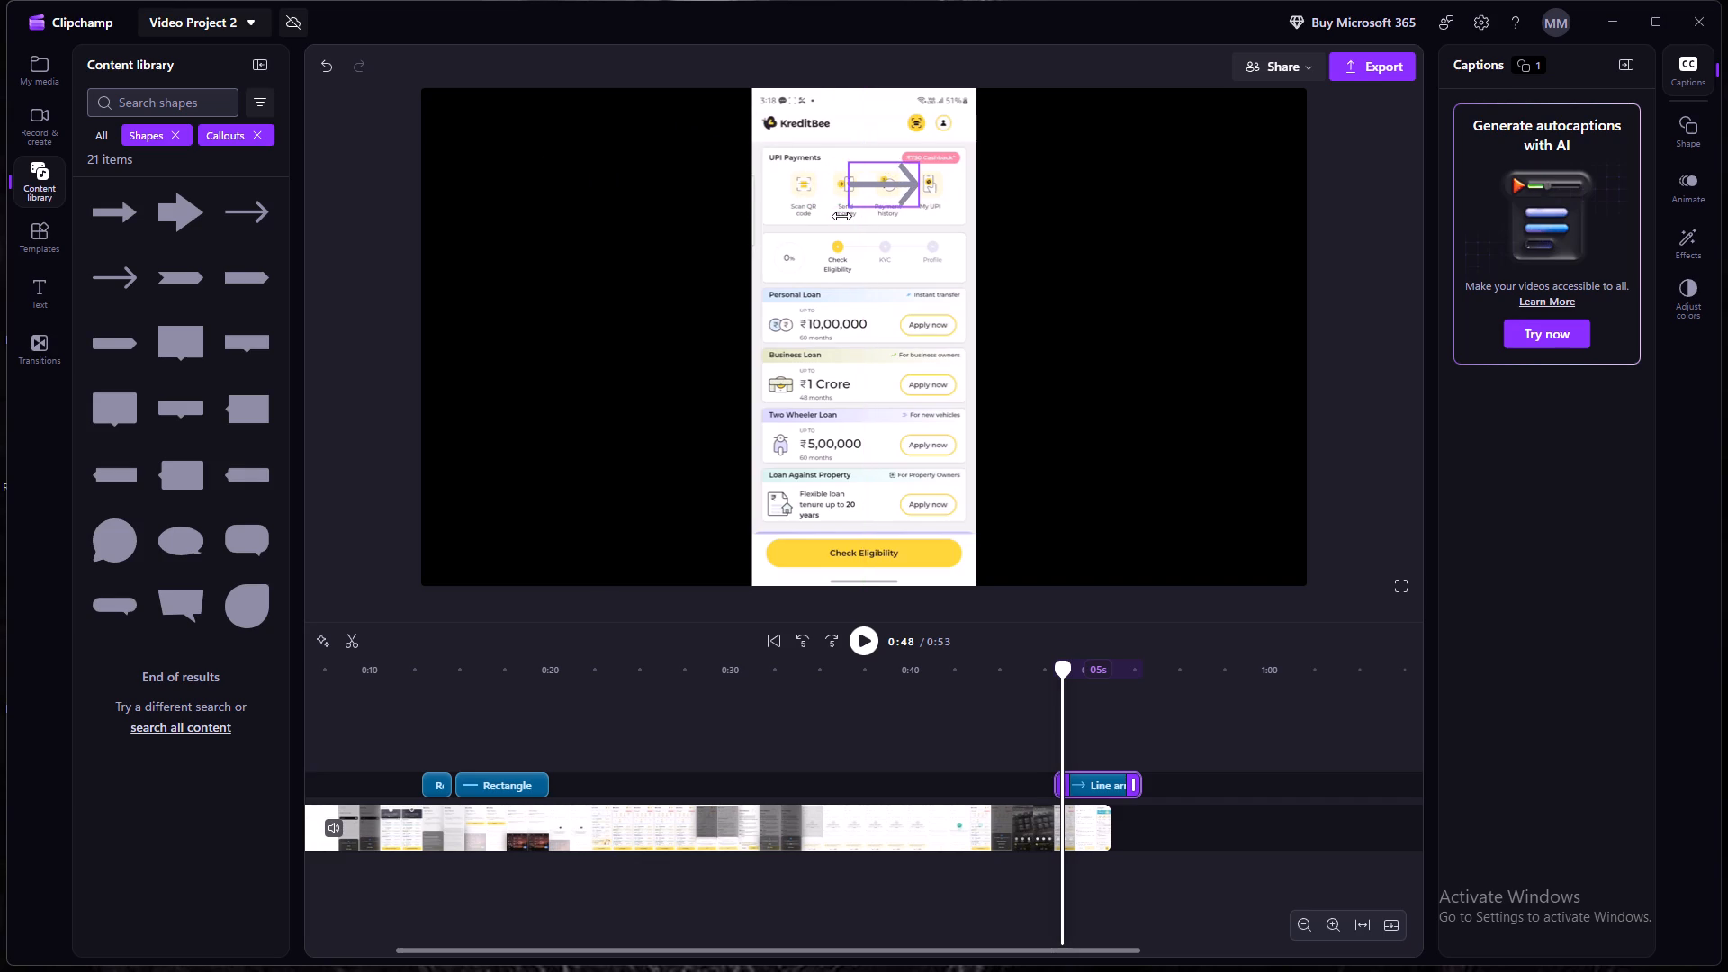
{"action": "left_click_drag", "start_coordinate": [841, 216], "coordinate": [831, 216]}
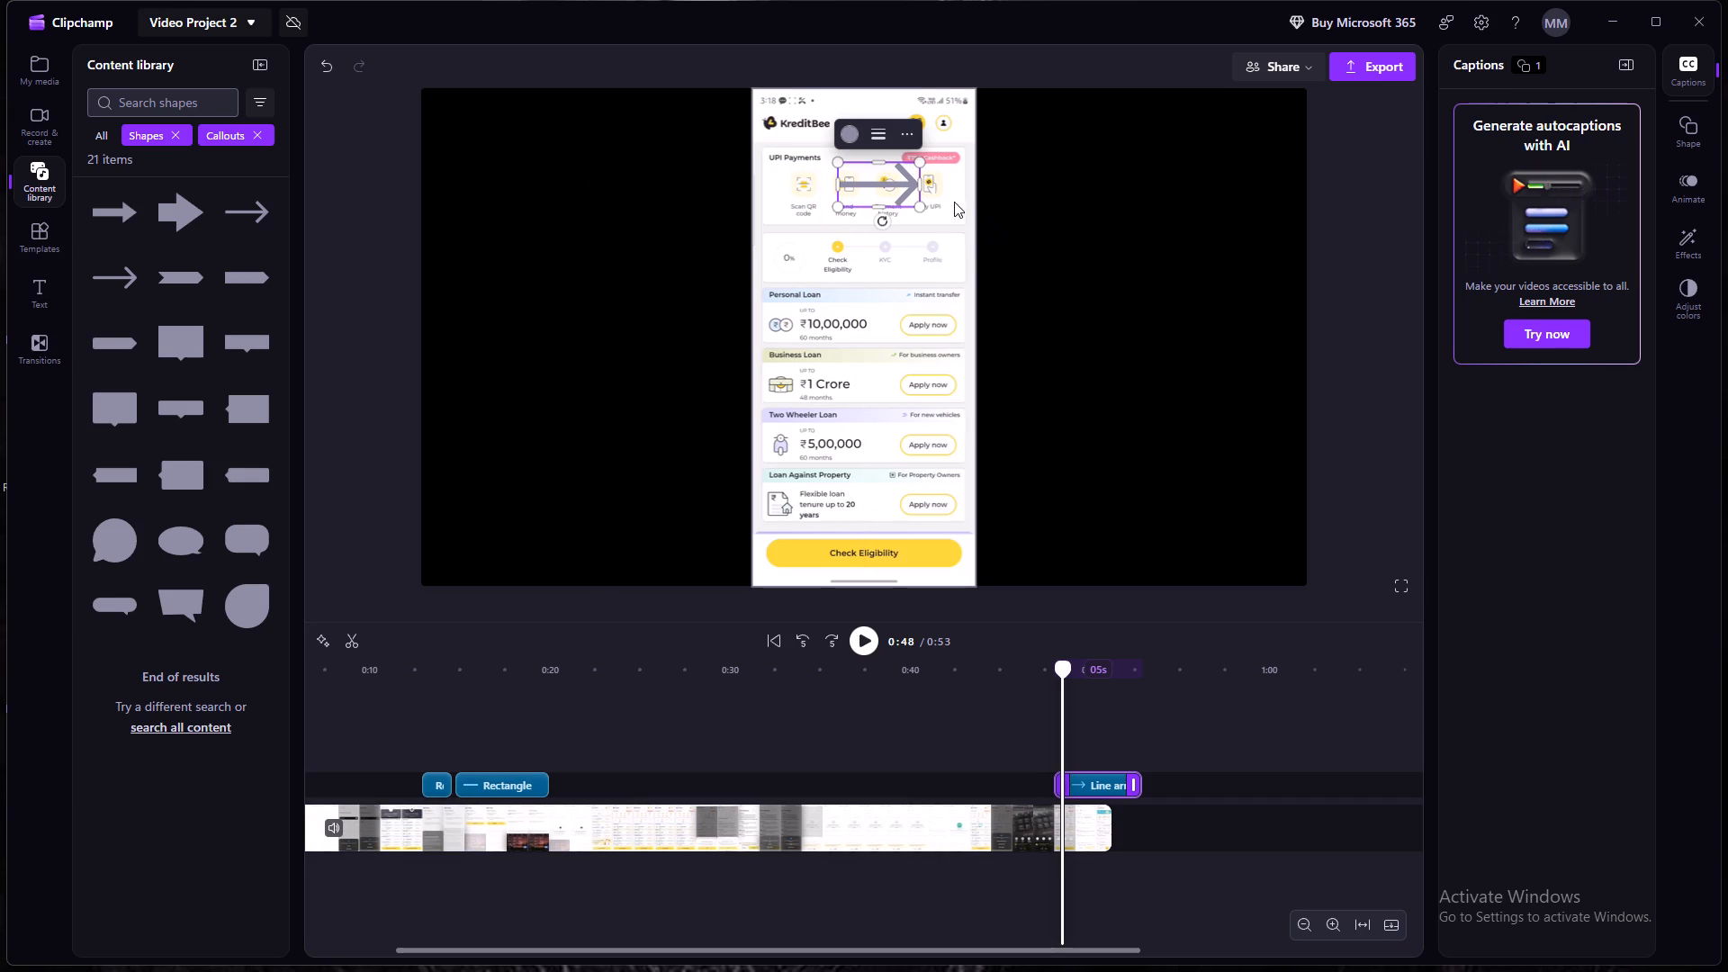
{"action": "left_click", "coordinate": [899, 188]}
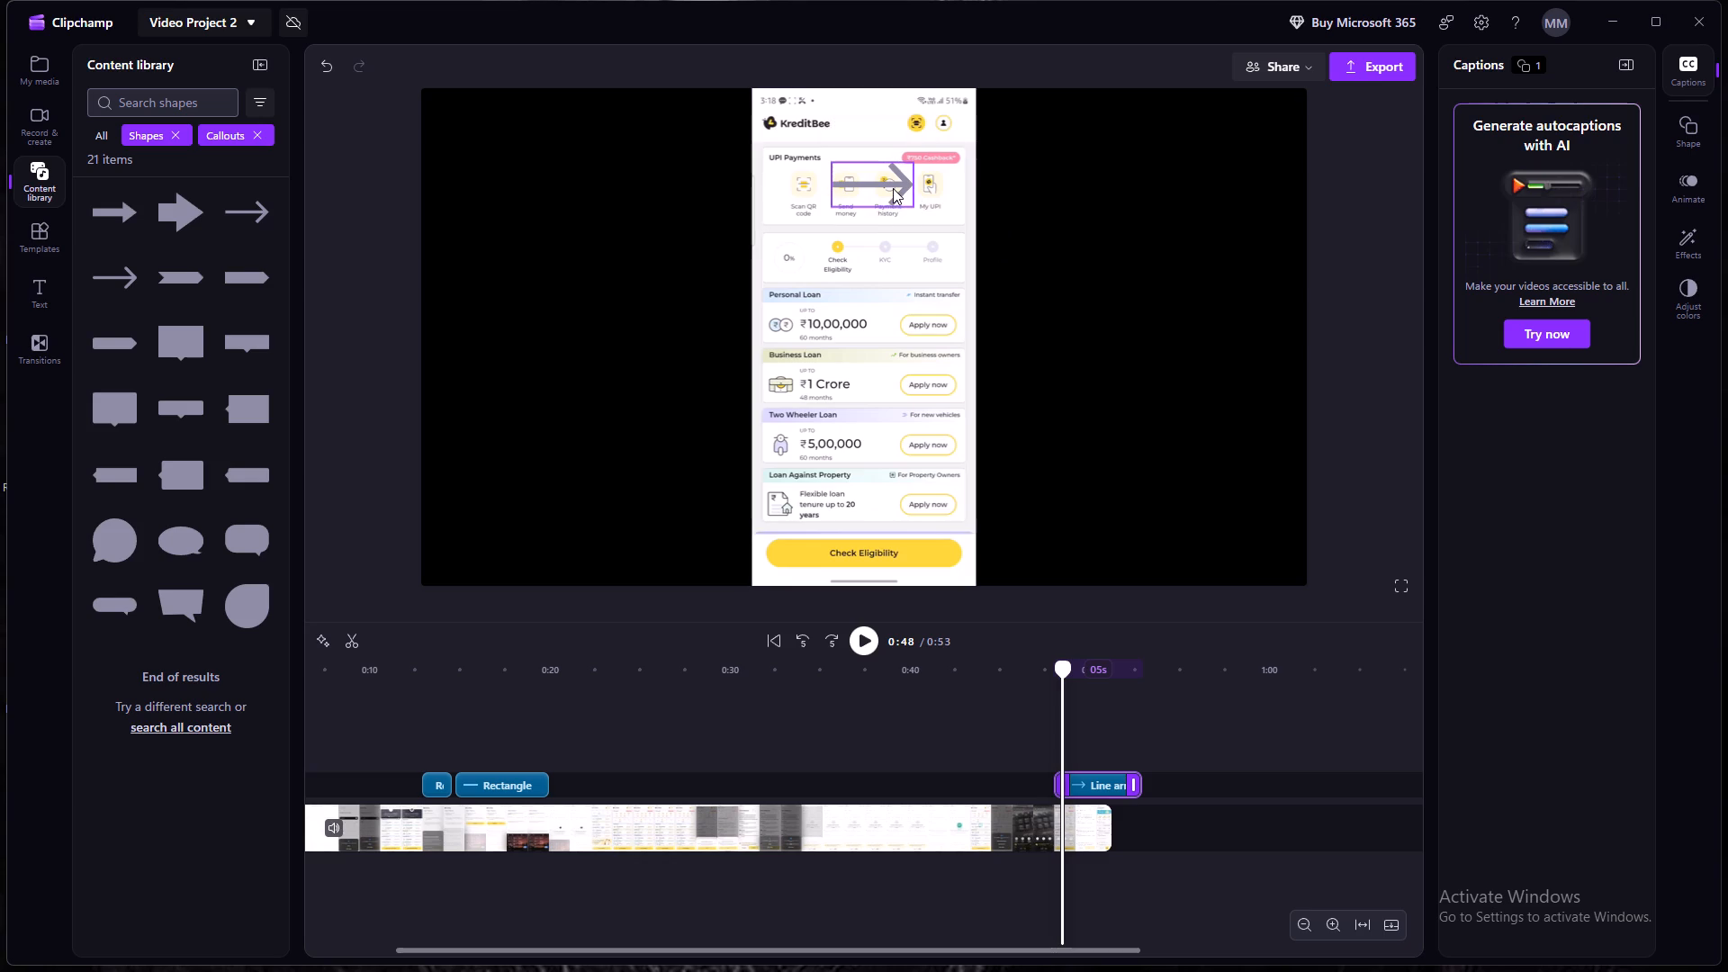
{"action": "left_click_drag", "start_coordinate": [913, 199], "coordinate": [879, 190]}
{"action": "left_click_drag", "start_coordinate": [861, 175], "coordinate": [895, 187]}
{"action": "left_click", "coordinate": [1004, 485]}
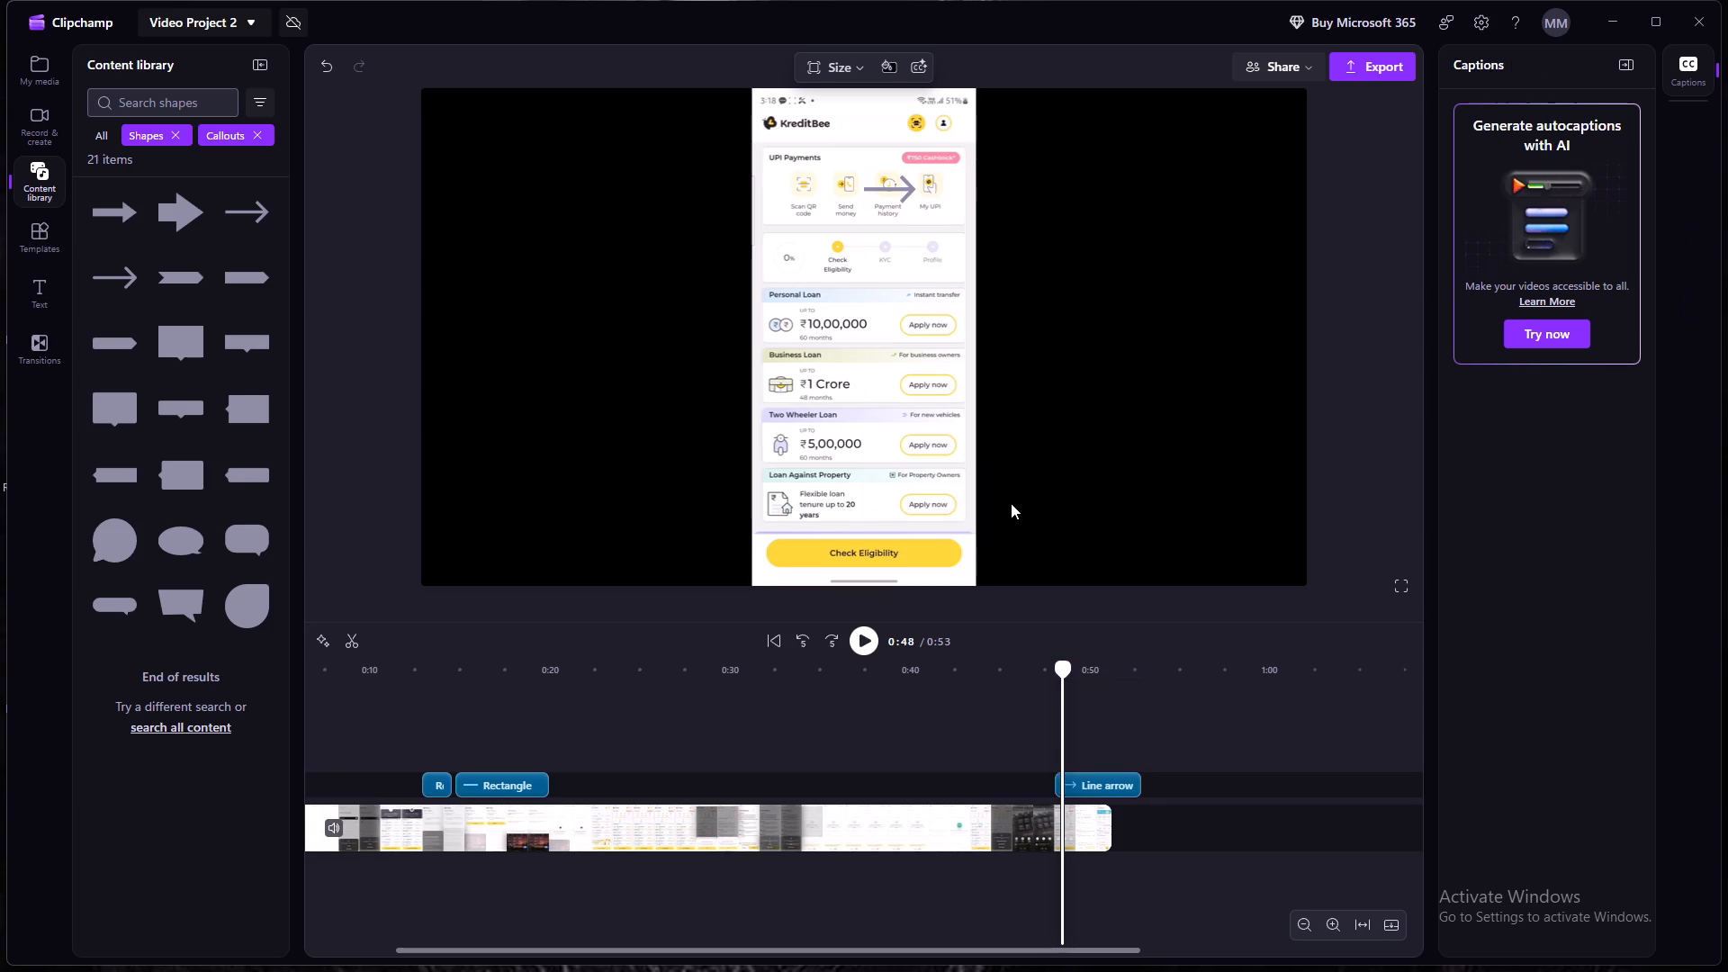
Play the ending from about 0:48 to check the arrow callout and the end of the recording.
{"action": "left_click", "coordinate": [853, 629]}
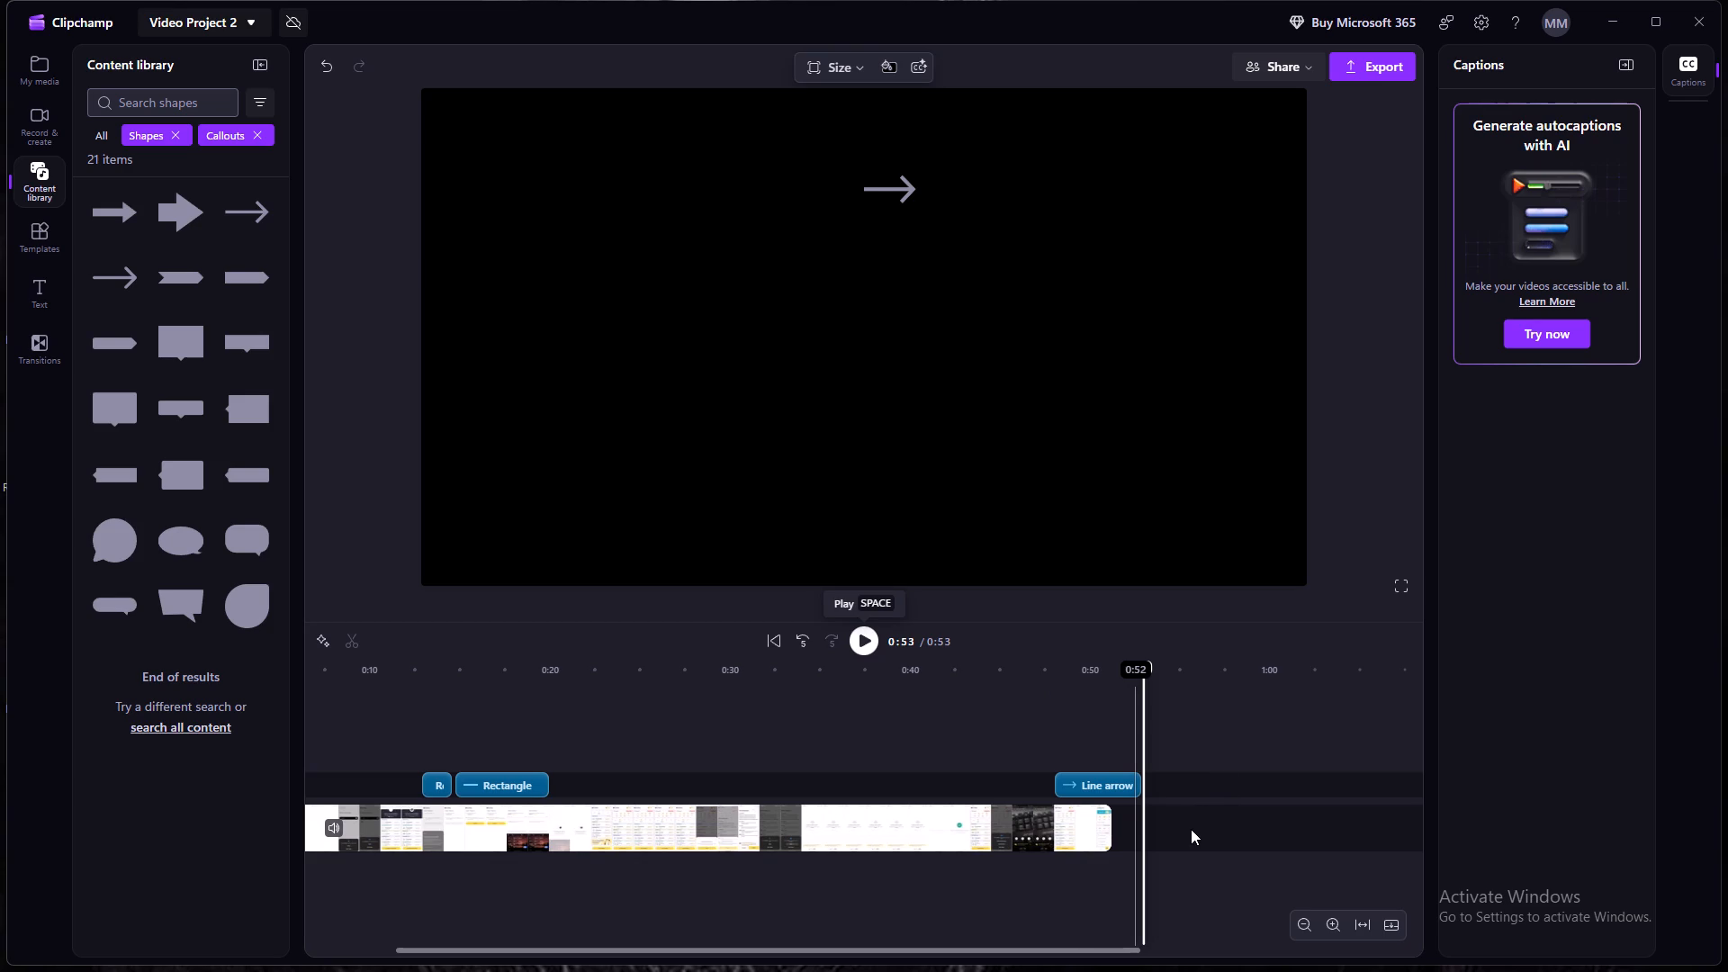
{"action": "left_click", "coordinate": [1149, 821]}
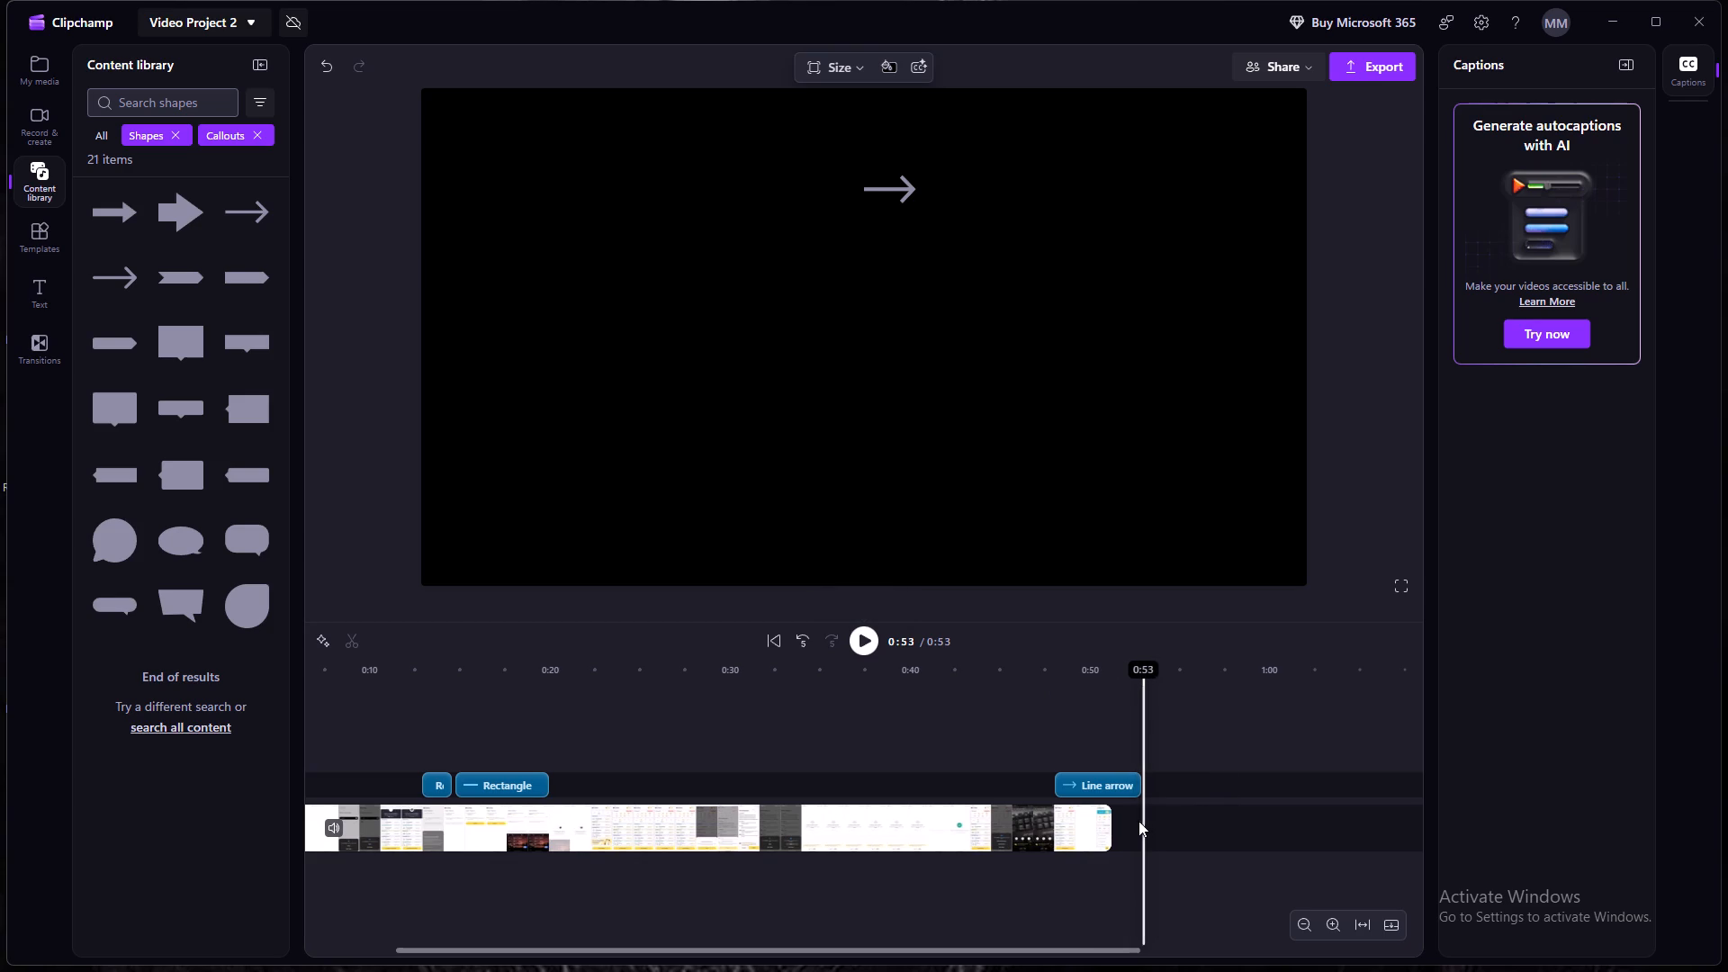
{"action": "left_click", "coordinate": [1136, 820]}
{"action": "left_click", "coordinate": [1120, 819]}
{"action": "left_click", "coordinate": [1057, 814]}
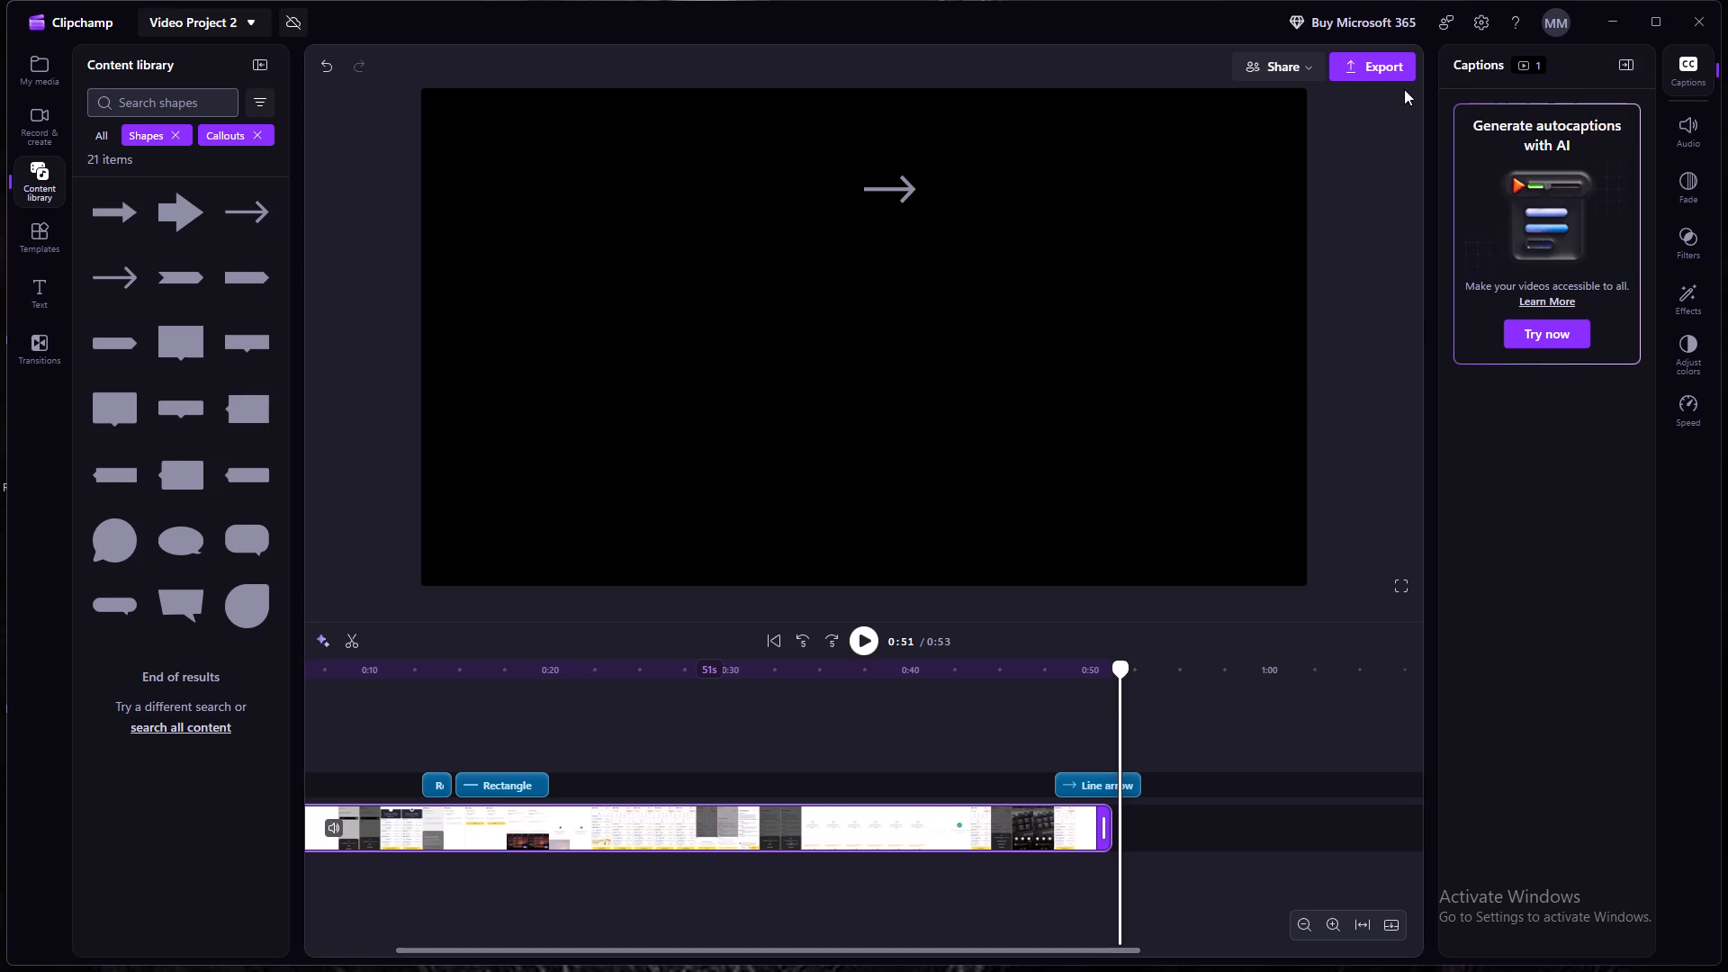
Export the video as Video Project 2 in 1080p quality.
{"action": "left_click", "coordinate": [1380, 73]}
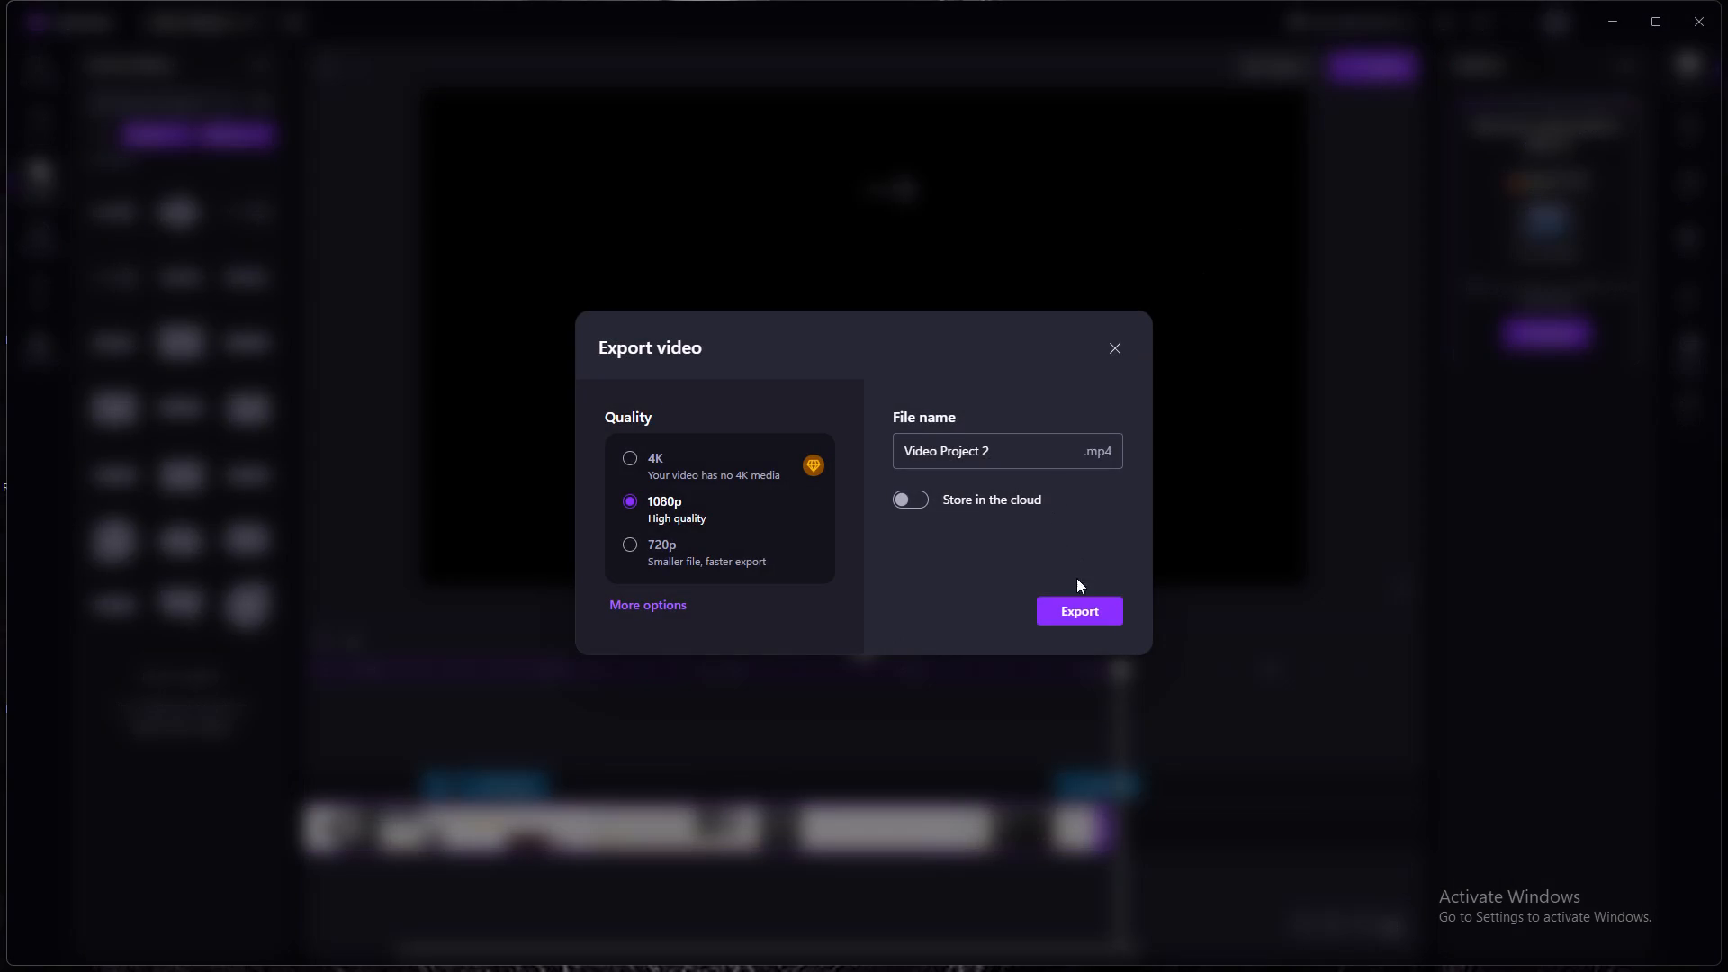
{"action": "left_click", "coordinate": [1073, 623]}
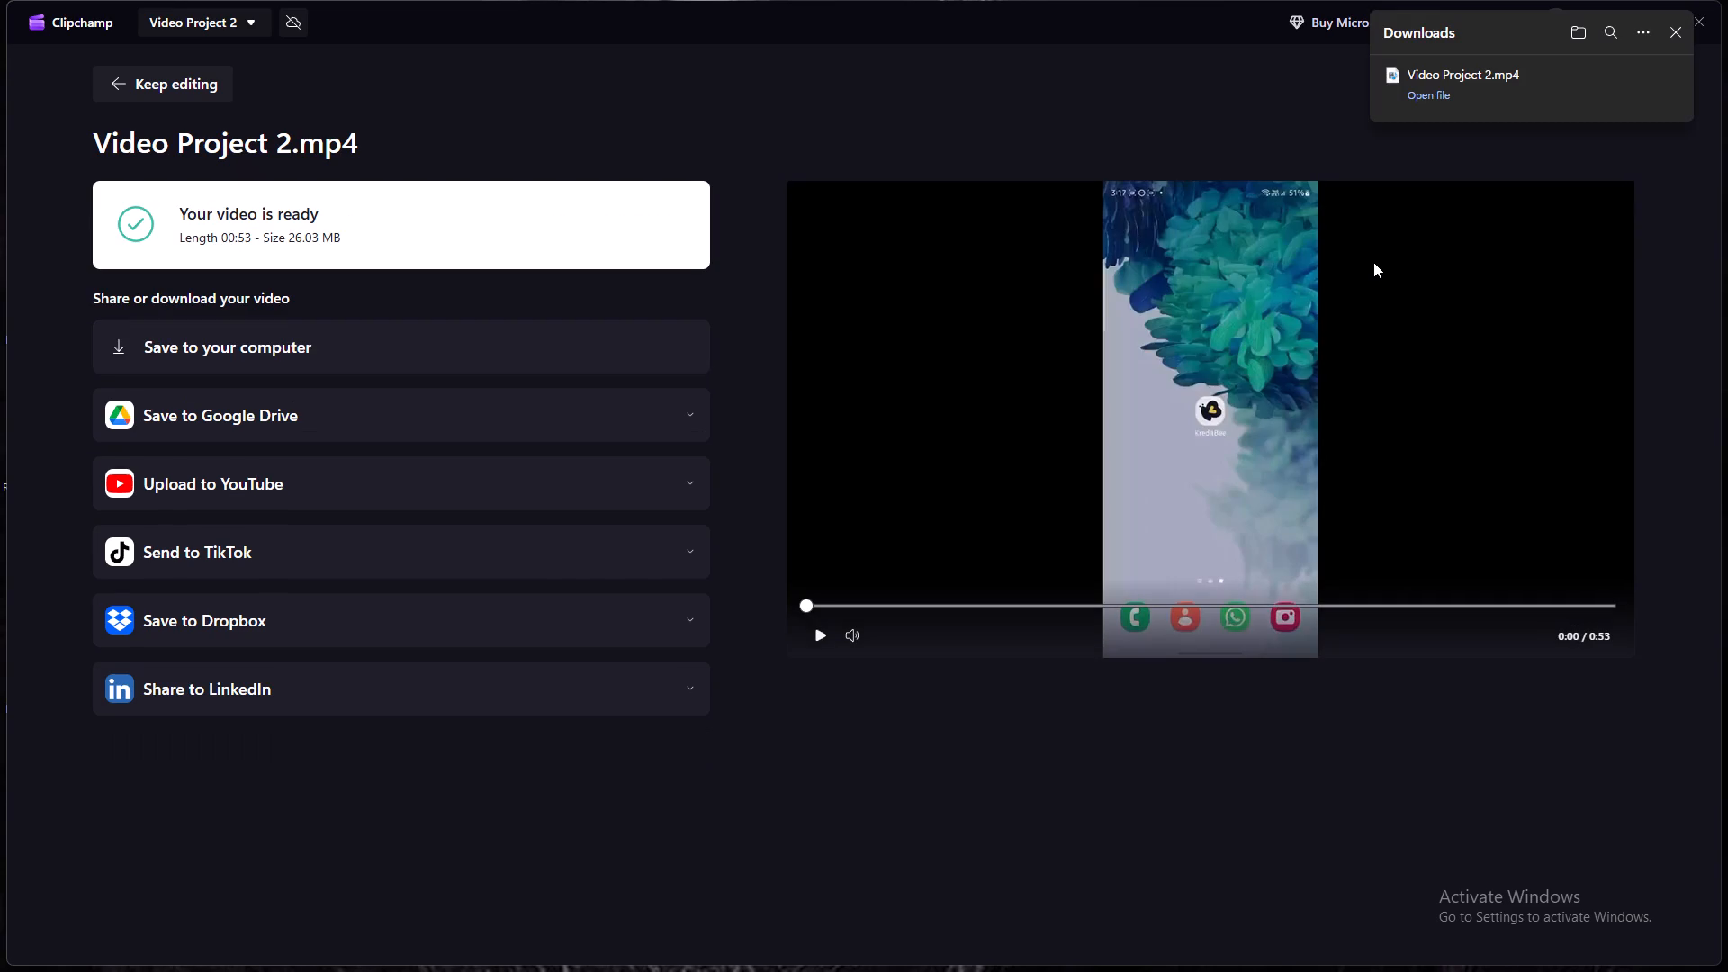
Open the exported Video Project 2.mp4 from the list of finished downloads.
{"action": "left_click", "coordinate": [1500, 89]}
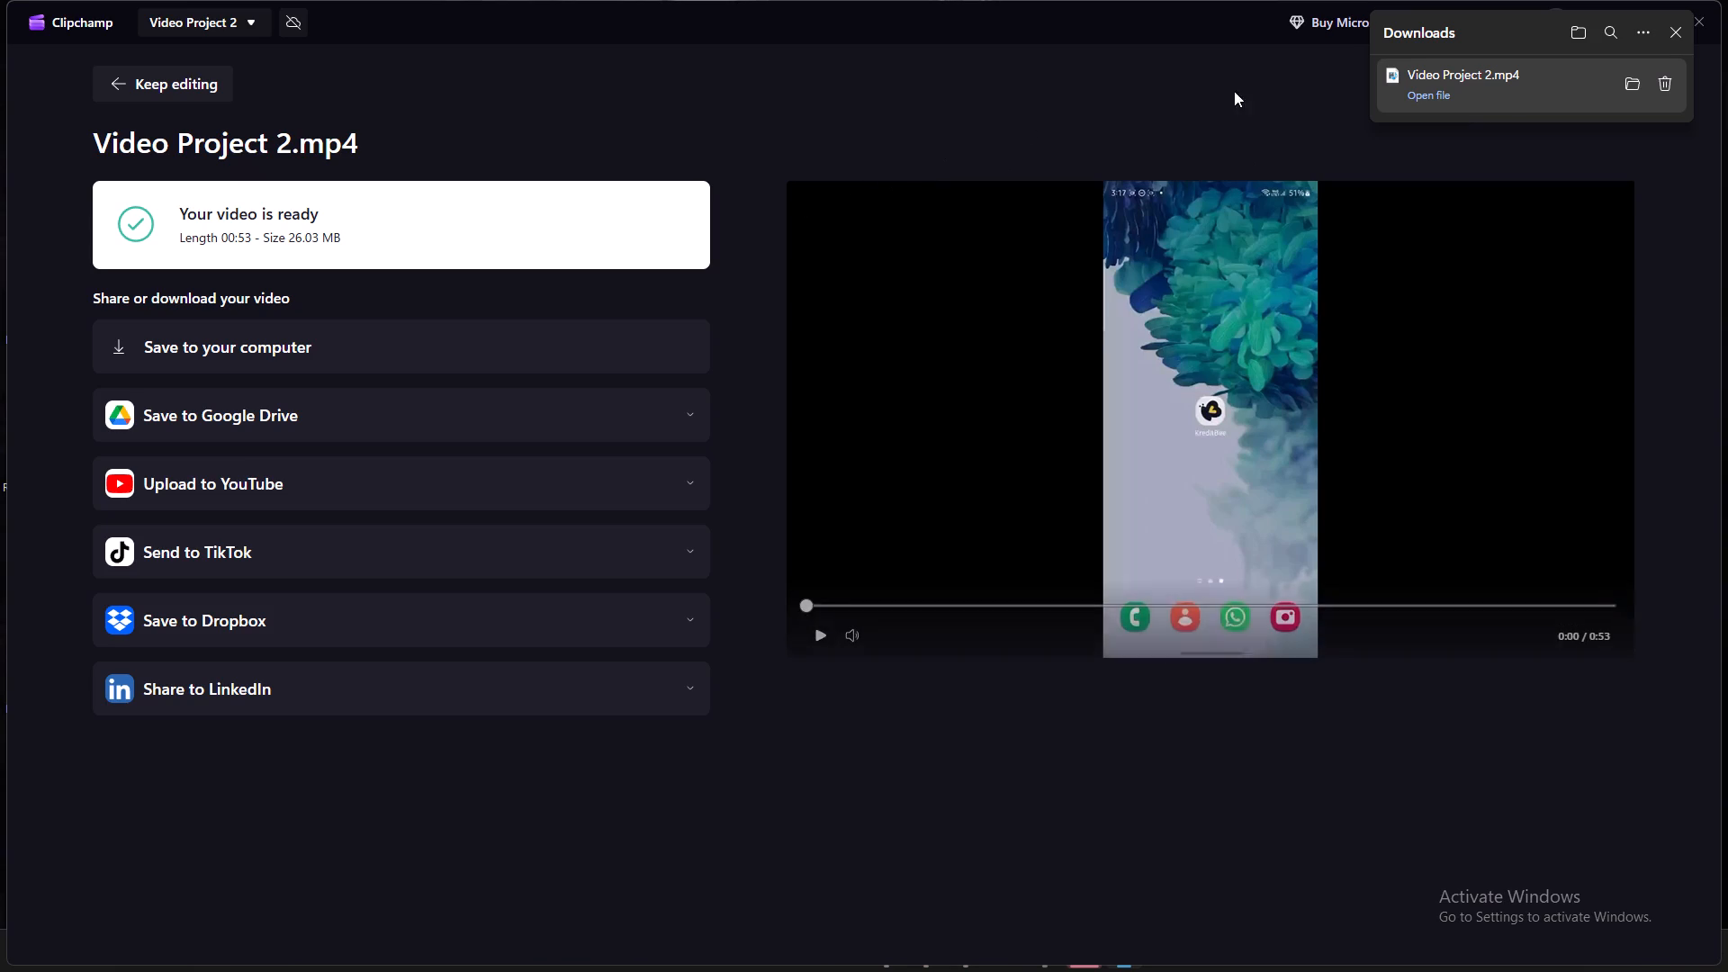
{"action": "left_click", "coordinate": [1438, 99]}
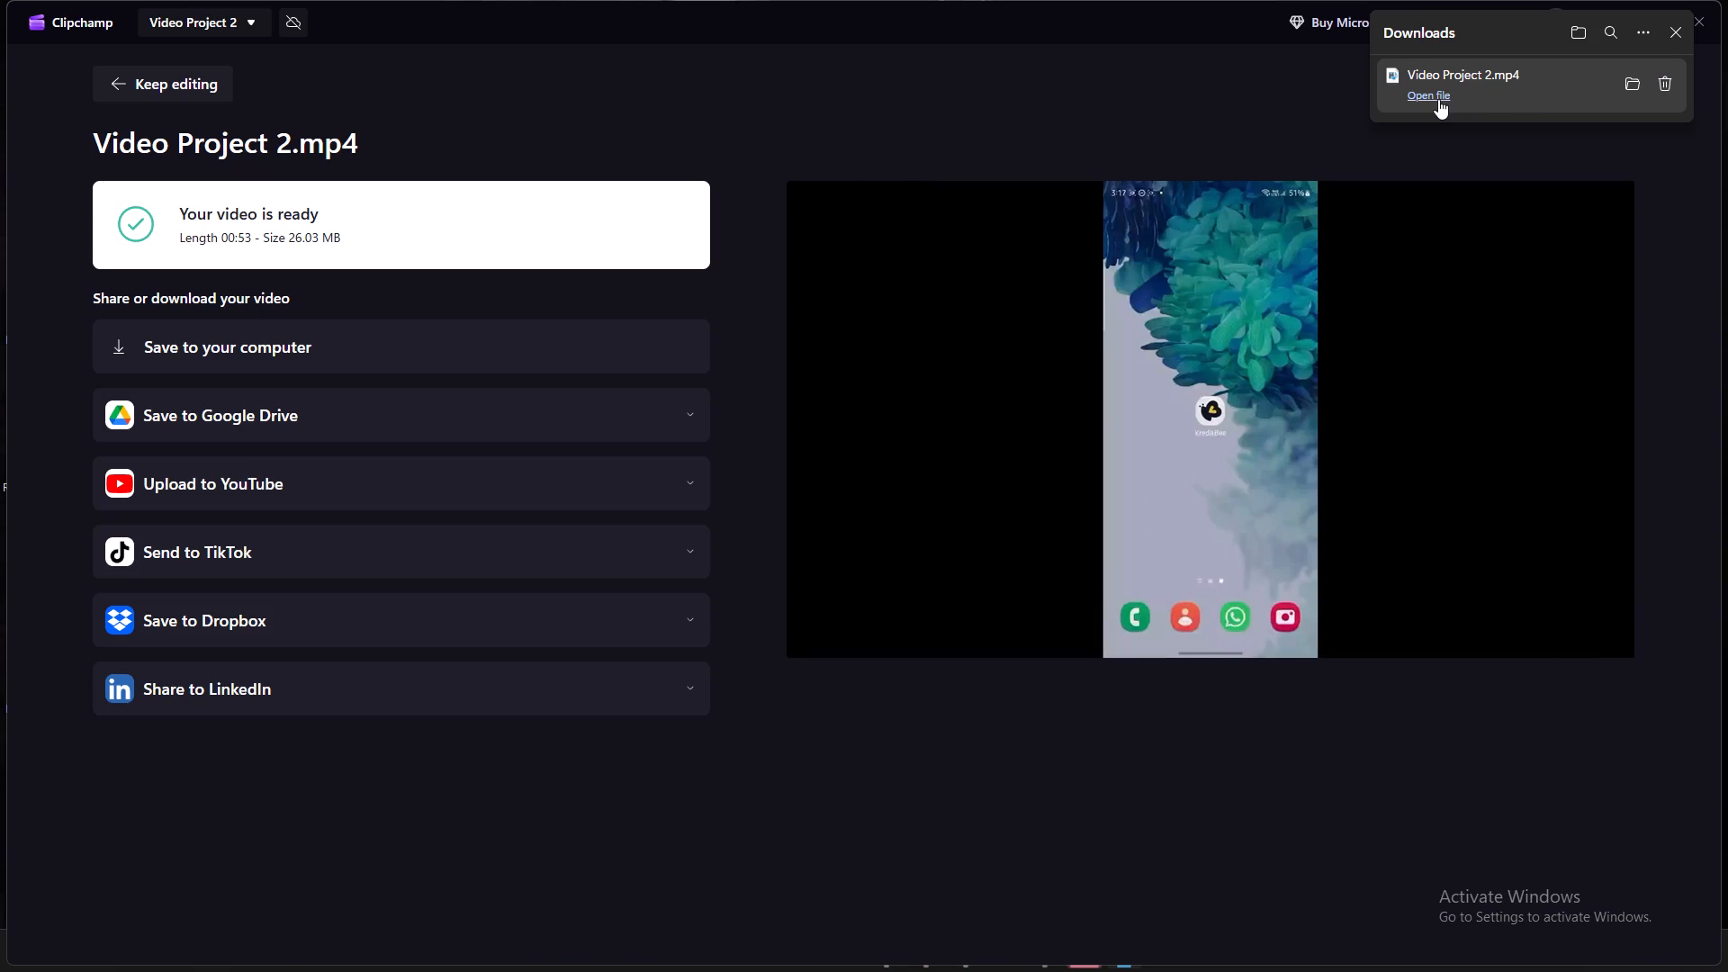
{"action": "double_click", "coordinate": [1420, 95]}
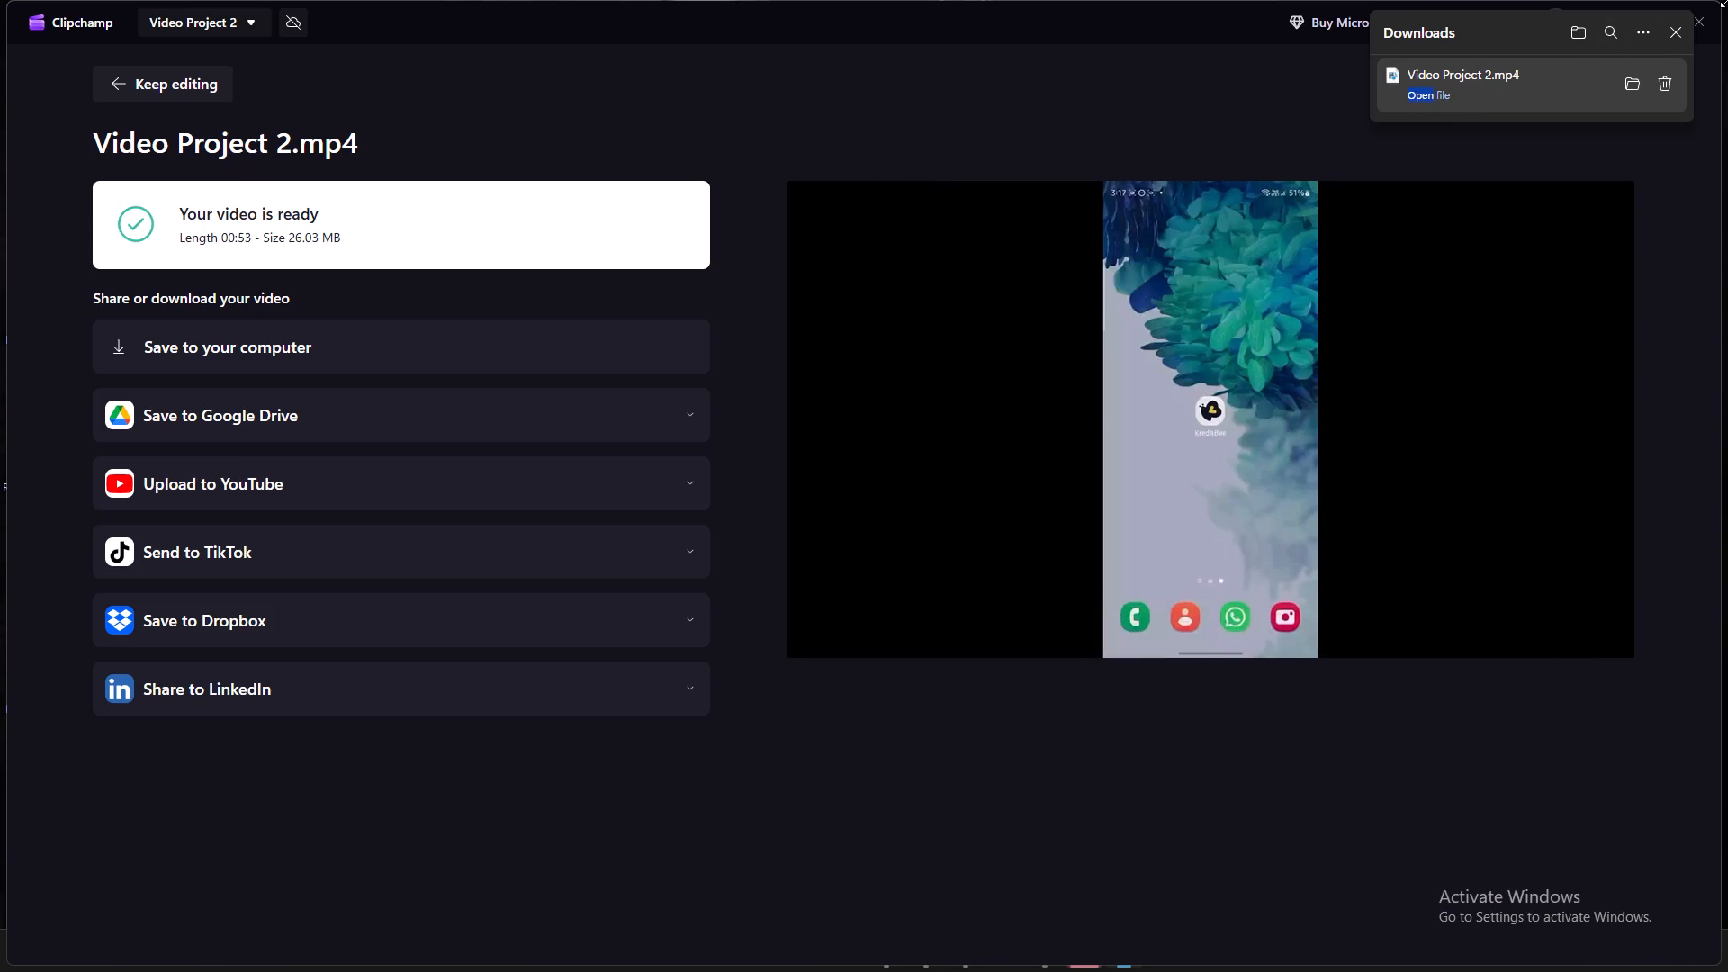
Close Clipchamp and the video player, leaving the Downloads folder open.
{"action": "left_click", "coordinate": [1708, 22]}
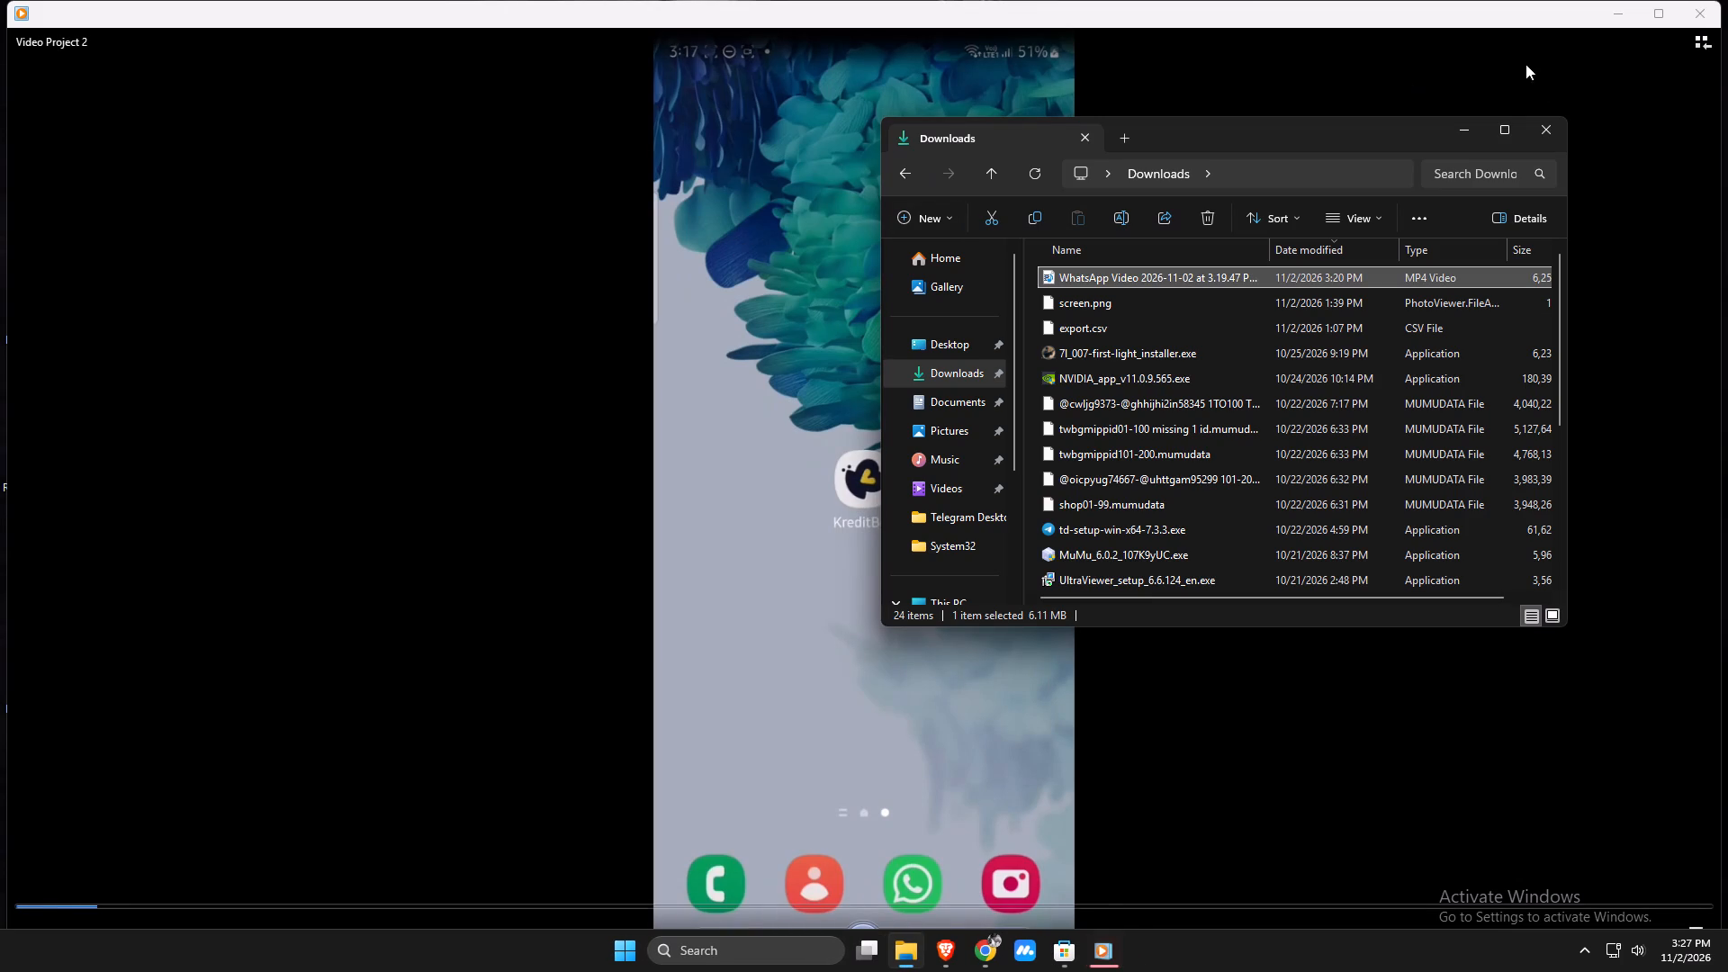
{"action": "left_click", "coordinate": [1717, 1]}
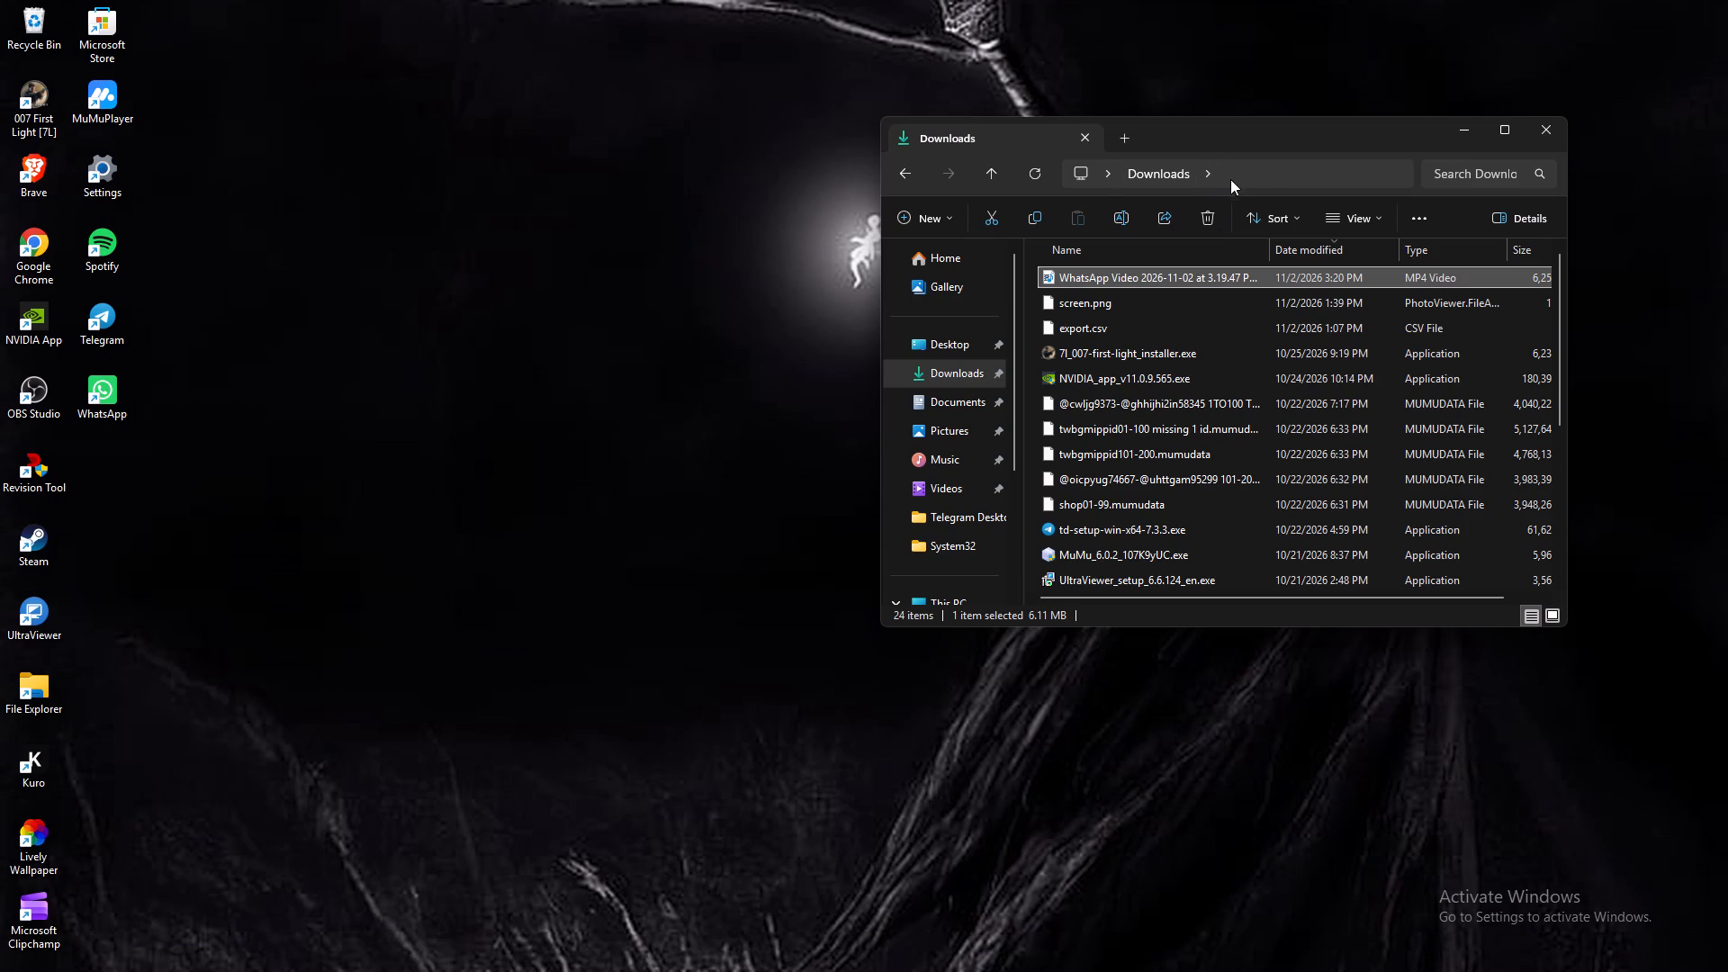
Play the exported Video Project 2 from the Downloads folder in the video player.
{"action": "double_click", "coordinate": [1205, 276]}
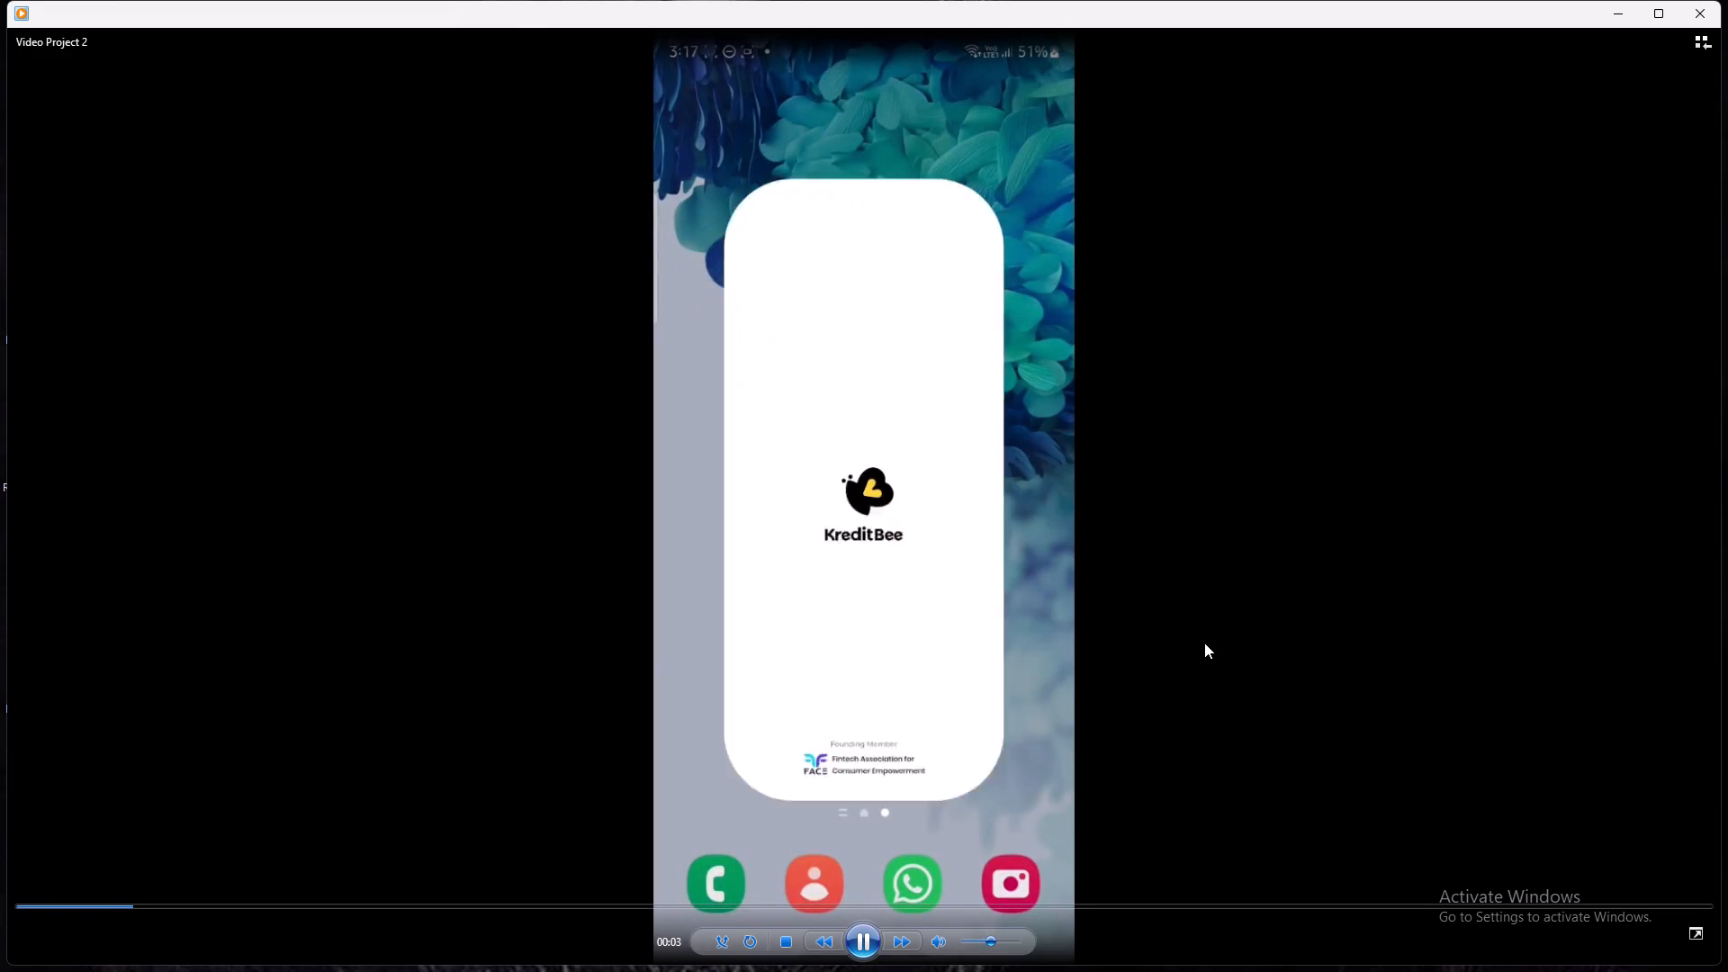
Review the exported Video Project 2 from the KreditBee launch to the mobile number verification screen, and minimize the player.
{"action": "key", "text": "Right"}
{"action": "key", "text": "Right"}
{"action": "key", "text": "Right"}
{"action": "key", "text": "Right"}
{"action": "key", "text": "Right"}
{"action": "key", "text": "Right"}
{"action": "key", "text": "Right"}
{"action": "key", "text": "Right"}
{"action": "key", "text": "Right"}
{"action": "key", "text": "Right"}
{"action": "key", "text": "Right"}
{"action": "key", "text": "Right"}
{"action": "key", "text": "Right"}
{"action": "key", "text": "Right"}
{"action": "key", "text": "Right"}
{"action": "key", "text": "Right"}
{"action": "key", "text": "Right"}
{"action": "key", "text": "Right"}
{"action": "key", "text": "Right"}
{"action": "key", "text": "Right"}
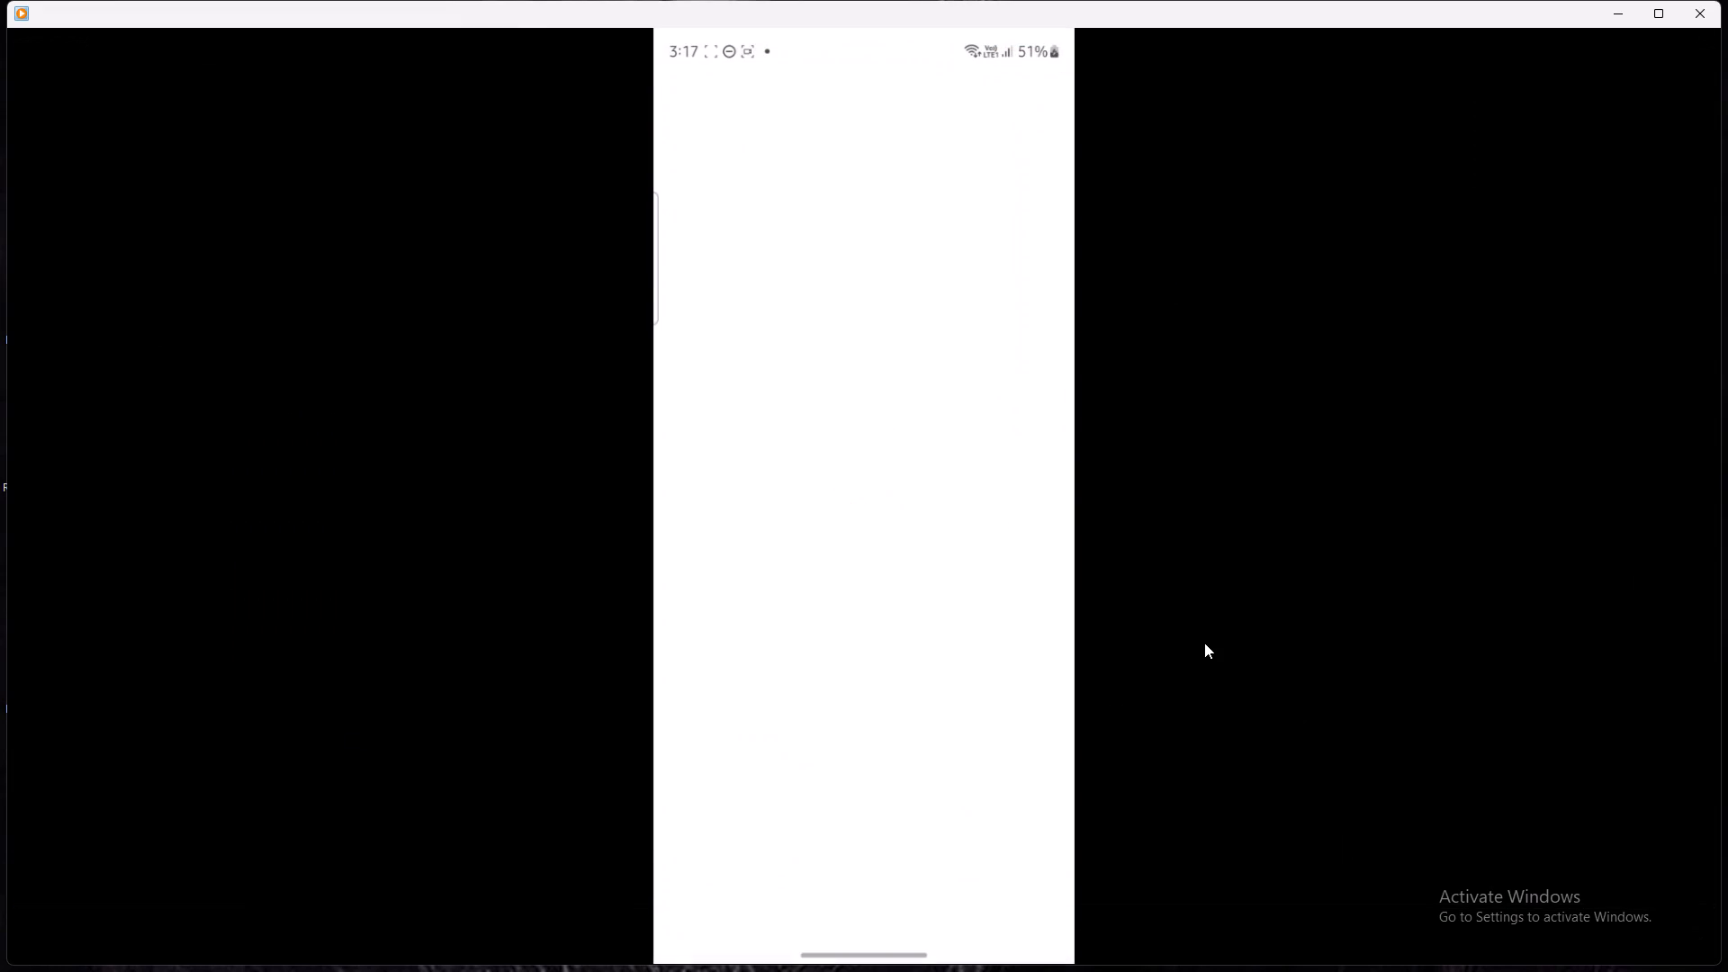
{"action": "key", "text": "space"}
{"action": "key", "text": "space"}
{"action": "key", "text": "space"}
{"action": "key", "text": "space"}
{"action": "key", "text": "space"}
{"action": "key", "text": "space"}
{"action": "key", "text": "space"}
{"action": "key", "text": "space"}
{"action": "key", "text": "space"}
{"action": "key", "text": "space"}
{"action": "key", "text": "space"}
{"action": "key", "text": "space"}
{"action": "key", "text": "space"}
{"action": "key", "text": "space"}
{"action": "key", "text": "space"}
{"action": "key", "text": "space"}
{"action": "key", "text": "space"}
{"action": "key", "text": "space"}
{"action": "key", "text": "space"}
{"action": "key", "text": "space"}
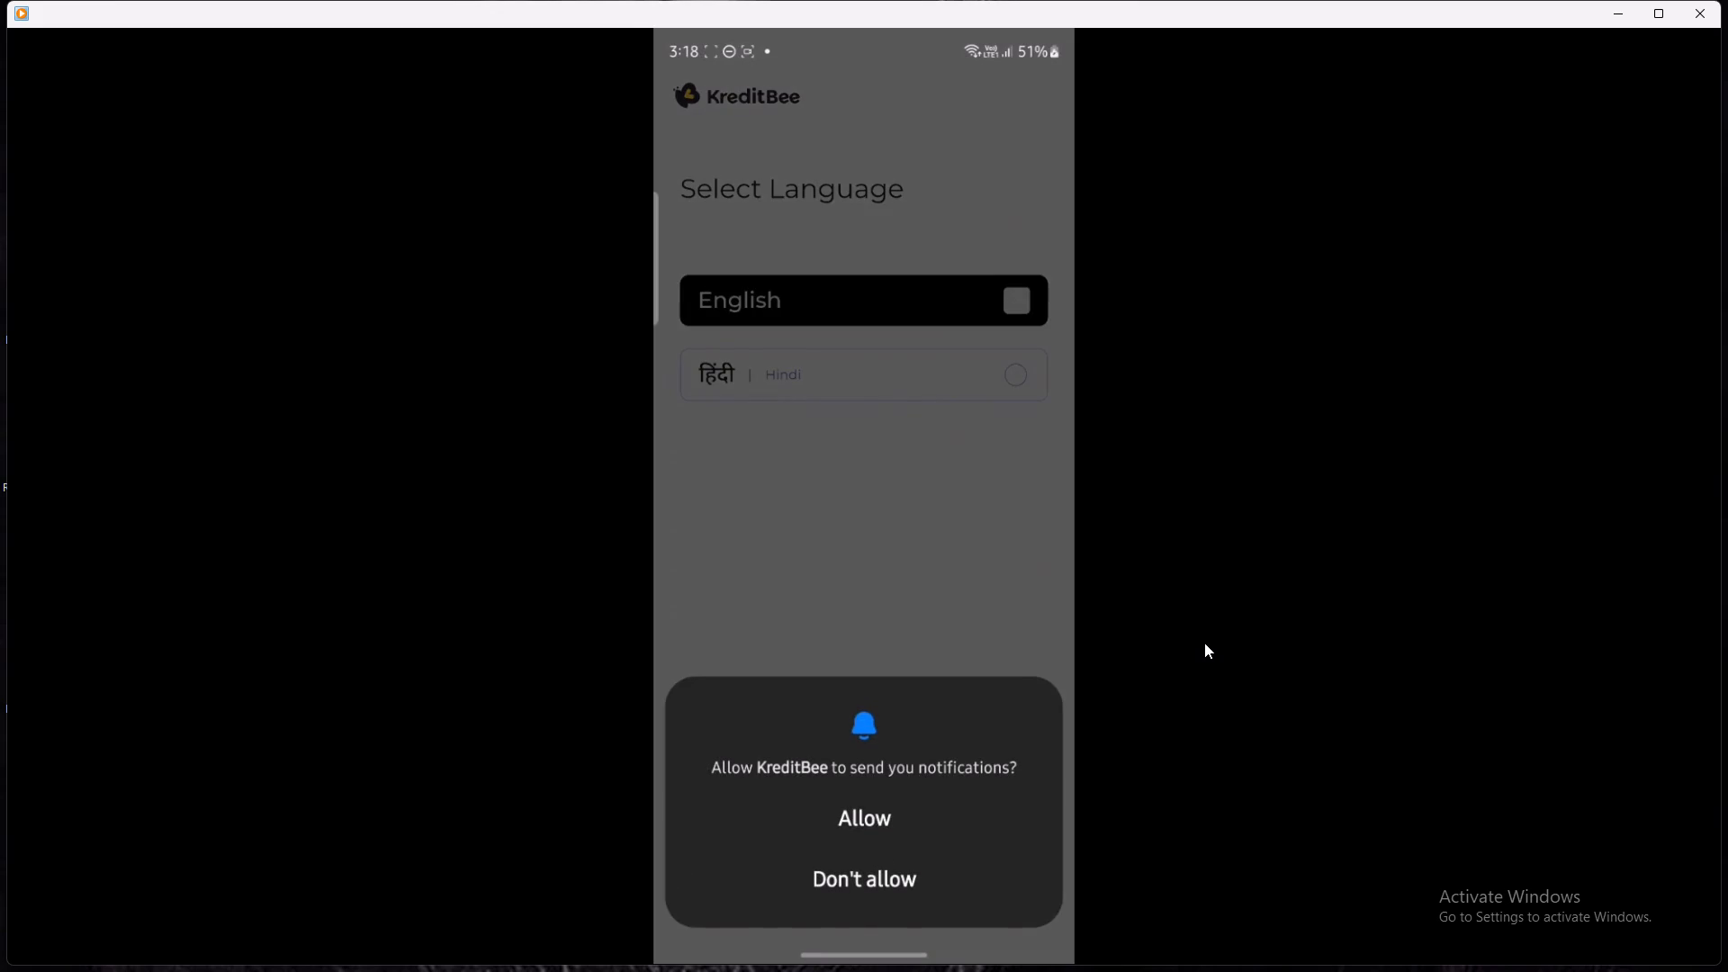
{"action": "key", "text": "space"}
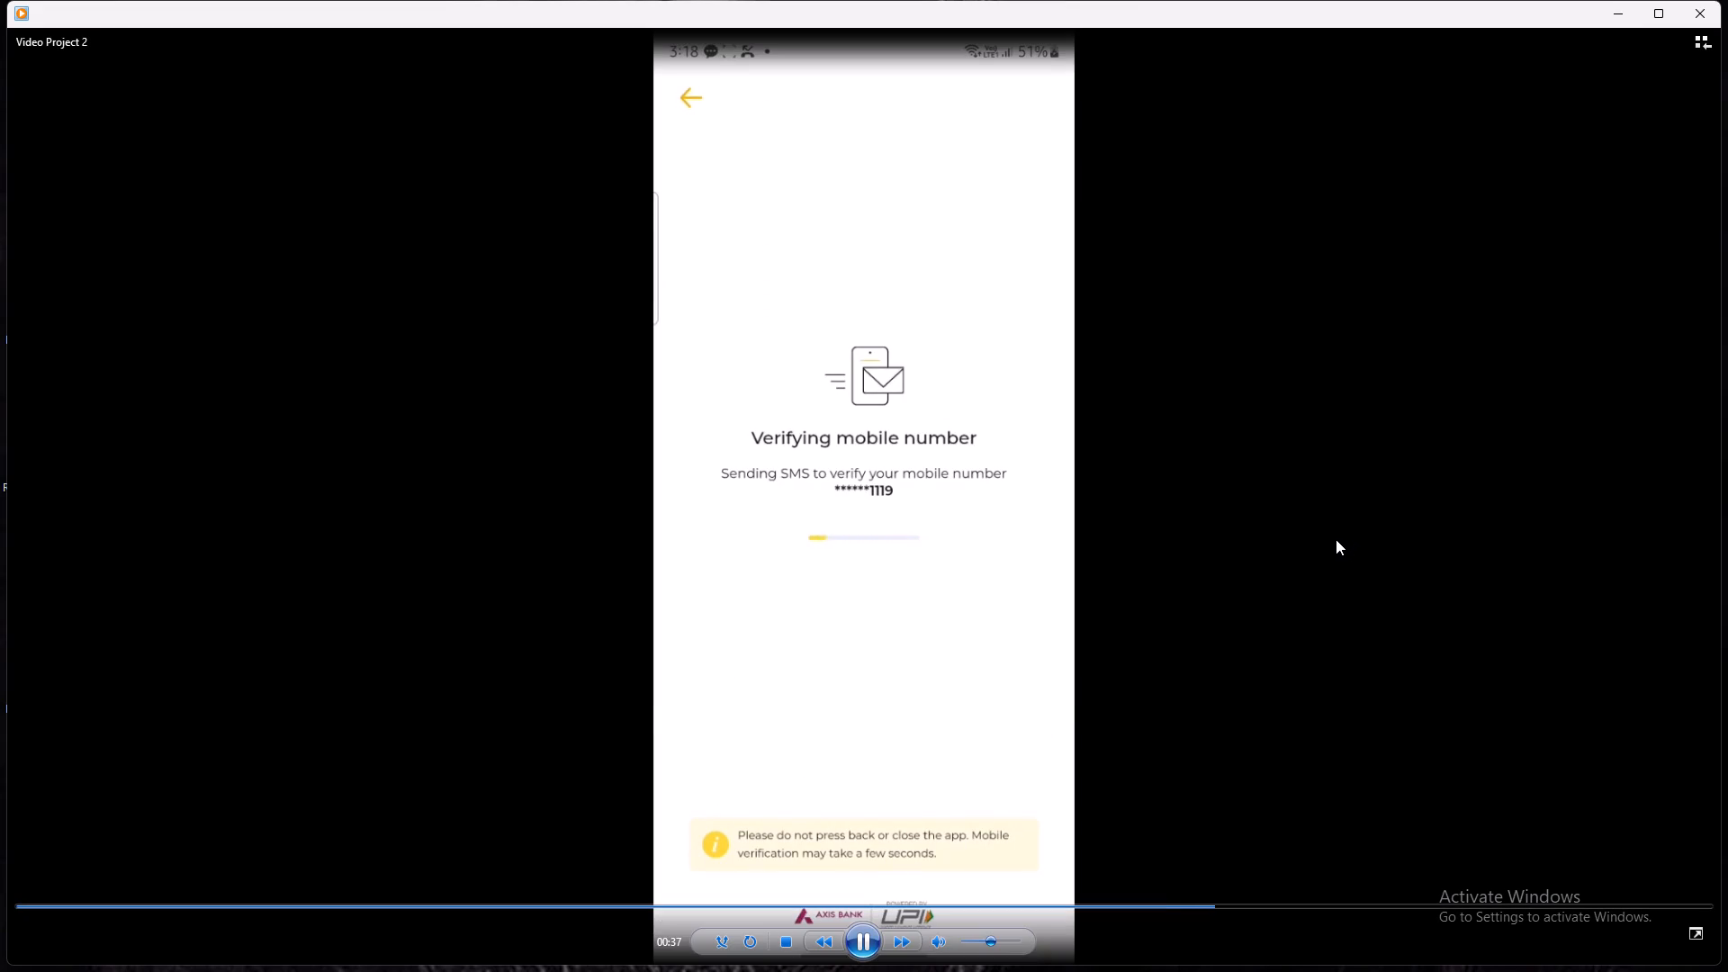
{"action": "left_click", "coordinate": [1610, 20]}
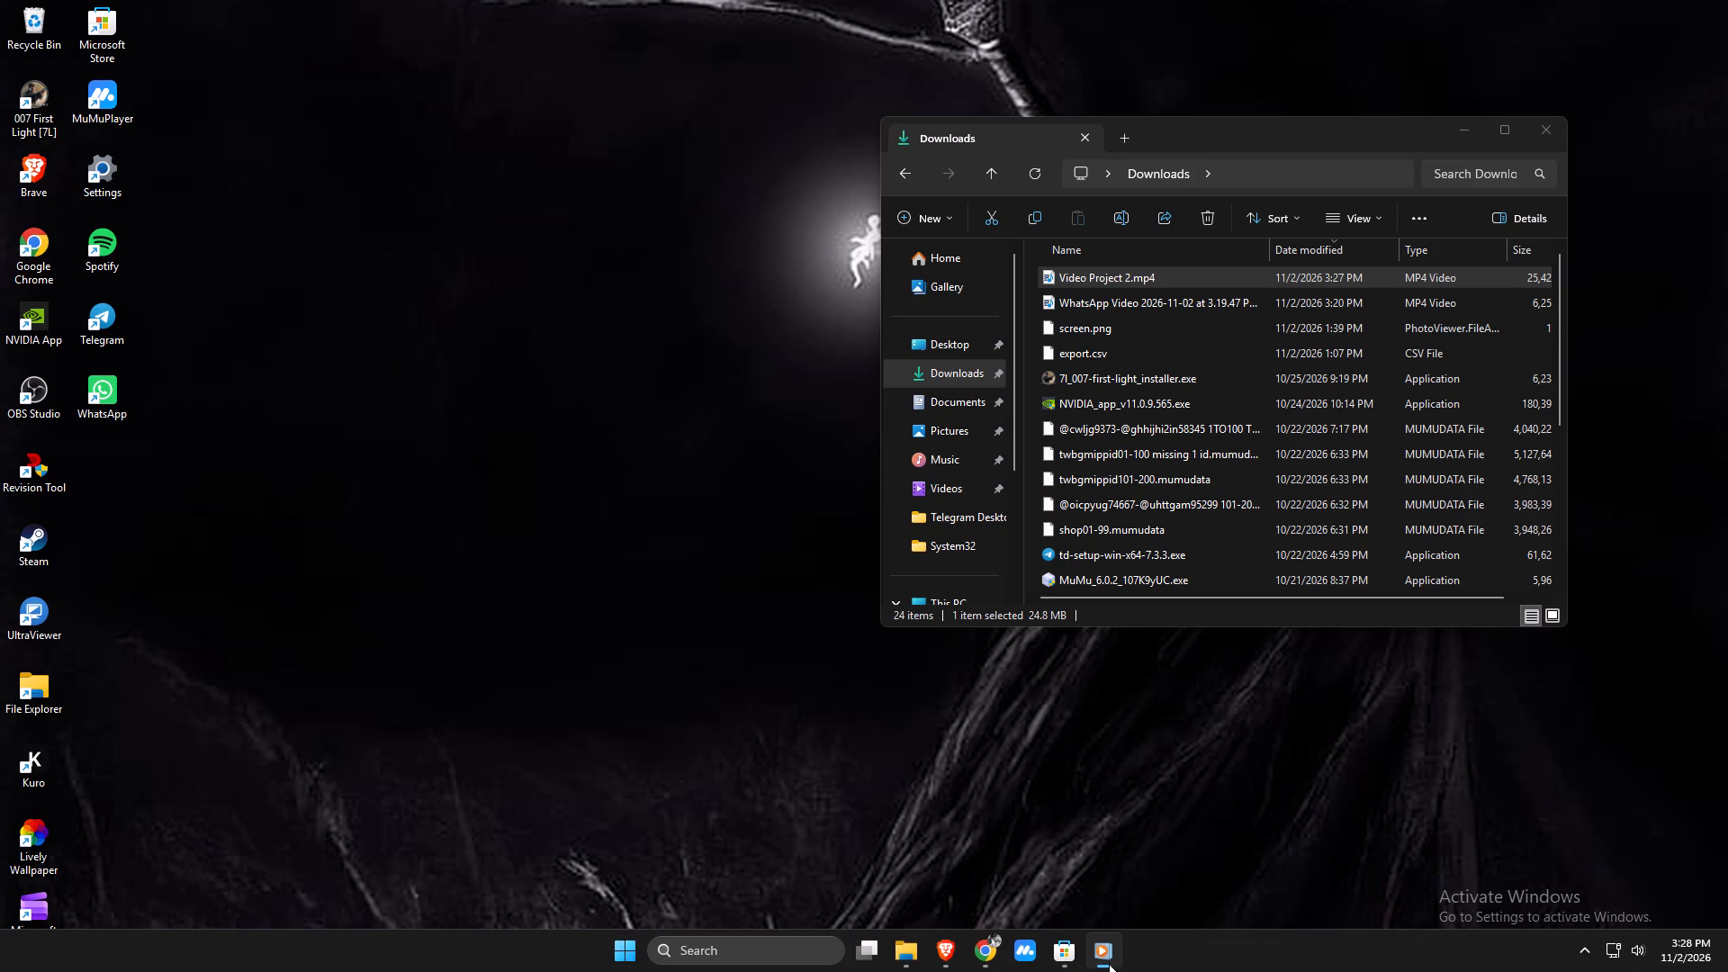
Open the exported Video Project 2.mp4 from the Downloads folder in Clipchamp for further editing.
{"action": "right_click", "coordinate": [1158, 272]}
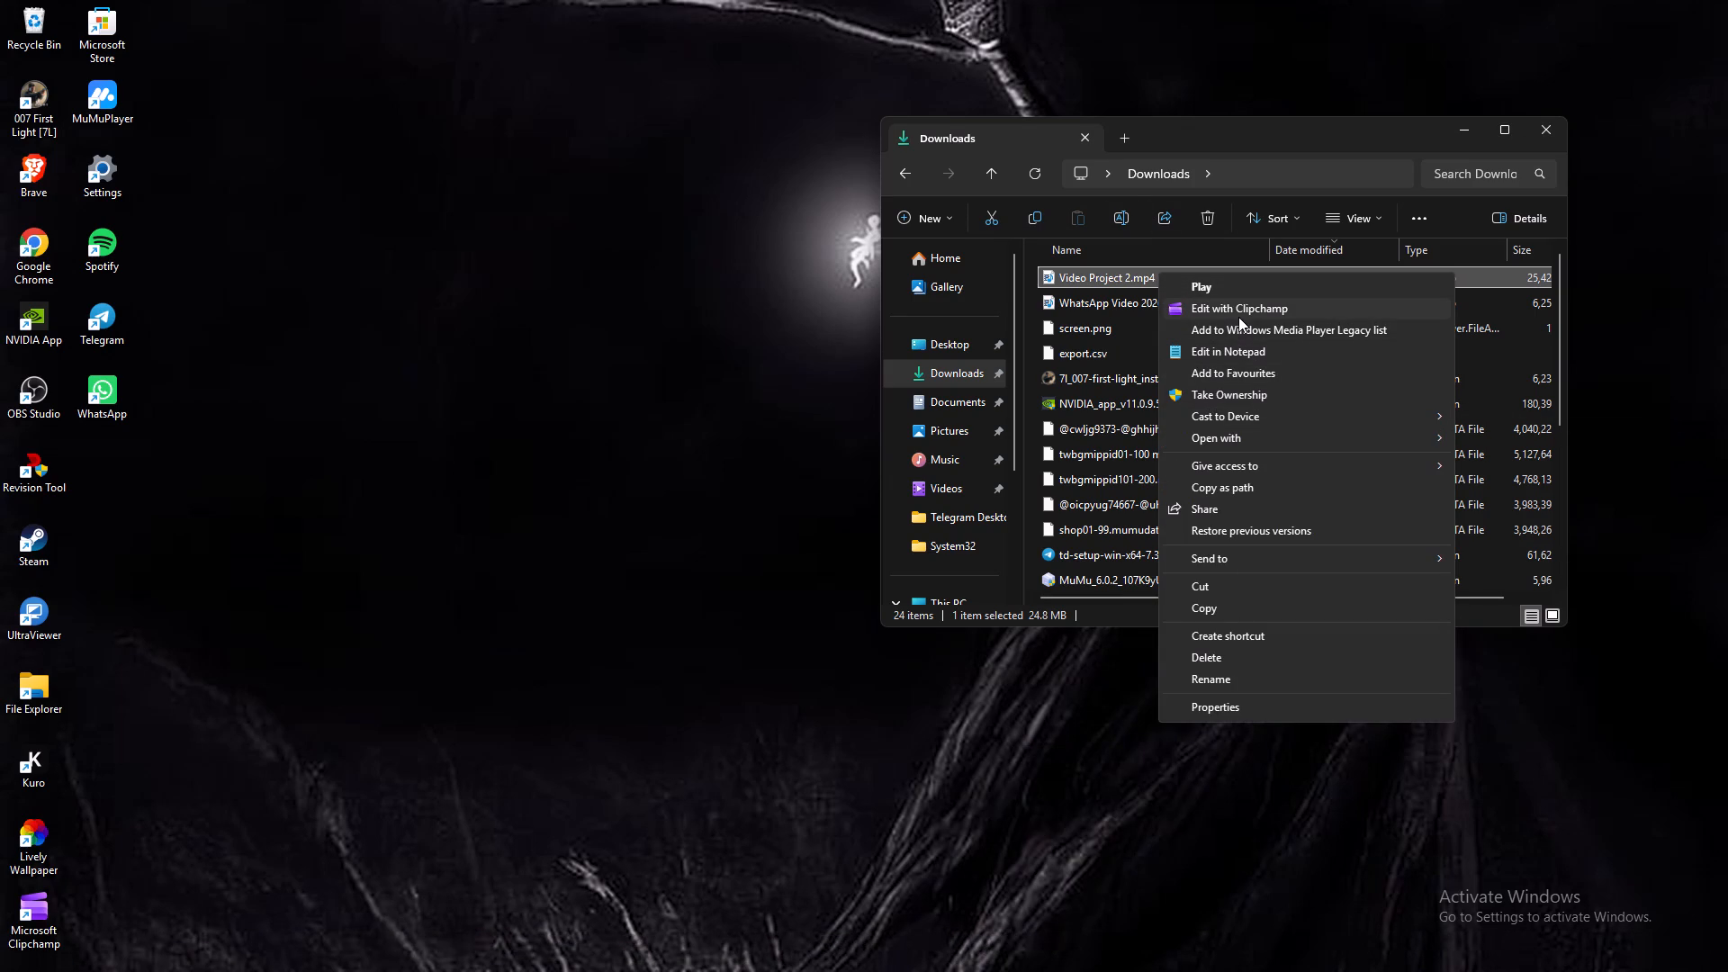
{"action": "left_click", "coordinate": [1238, 317]}
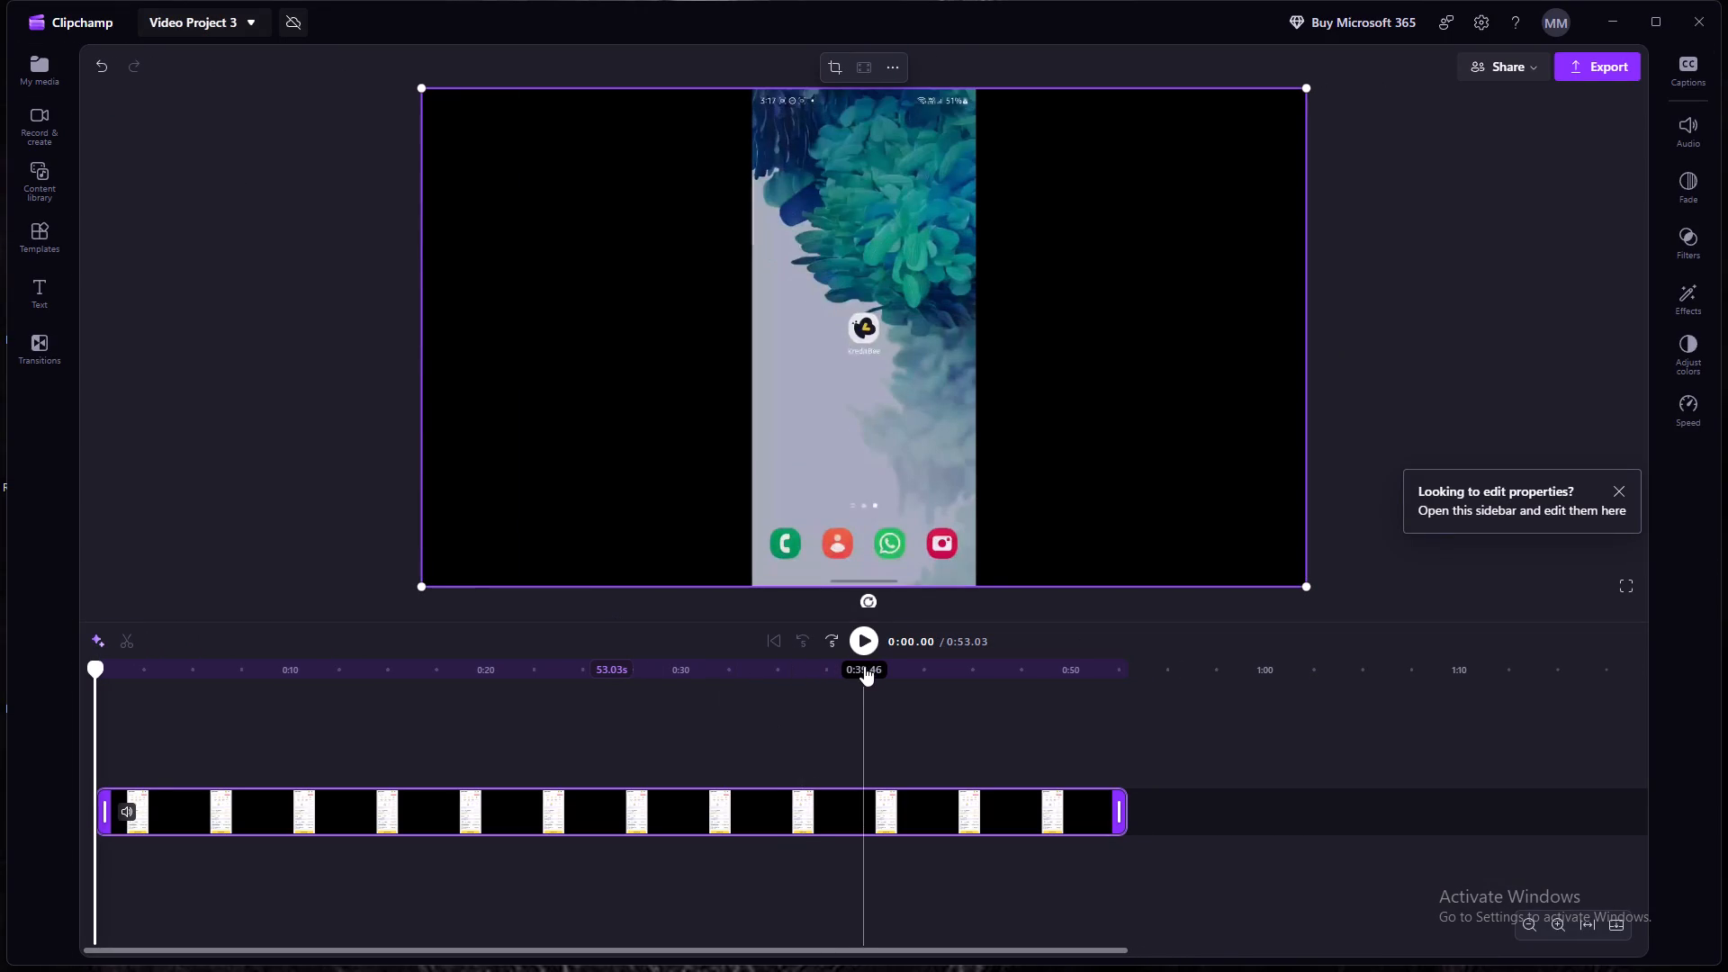
Play and skip ahead through the exported video to about 0:24, then pause on the KreditBee home page.
{"action": "left_click", "coordinate": [864, 637]}
{"action": "key", "text": "space"}
{"action": "key", "text": "space"}
{"action": "key", "text": "space"}
{"action": "key", "text": "space"}
{"action": "key", "text": "space"}
{"action": "key", "text": "space"}
{"action": "key", "text": "space"}
{"action": "key", "text": "space"}
{"action": "key", "text": "space"}
{"action": "key", "text": "space"}
{"action": "key", "text": "space"}
{"action": "key", "text": "space"}
{"action": "key", "text": "space"}
{"action": "key", "text": "space"}
{"action": "key", "text": "space"}
{"action": "key", "text": "space"}
{"action": "key", "text": "space"}
{"action": "key", "text": "space"}
{"action": "key", "text": "space"}
{"action": "key", "text": "space"}
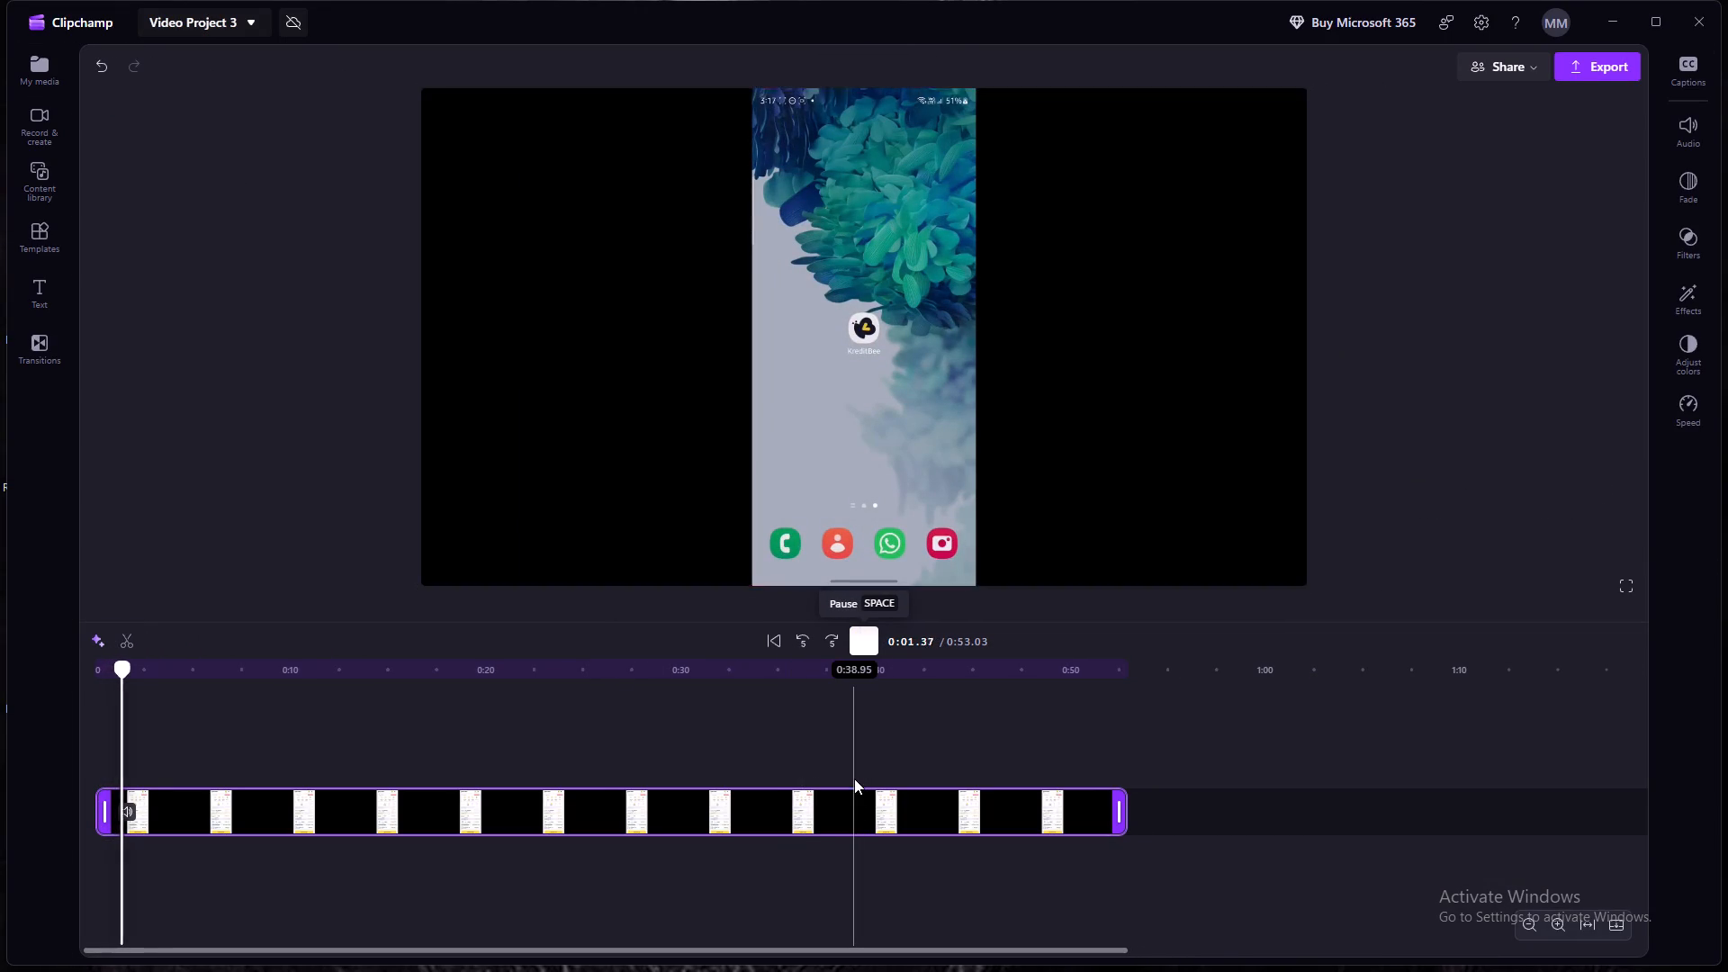
{"action": "key", "text": "Right"}
{"action": "key", "text": "Right"}
{"action": "key", "text": "Right"}
{"action": "key", "text": "Right"}
{"action": "key", "text": "Right"}
{"action": "key", "text": "Right"}
{"action": "key", "text": "Right"}
{"action": "key", "text": "Right"}
{"action": "key", "text": "Right"}
{"action": "key", "text": "Right"}
{"action": "key", "text": "Right"}
{"action": "key", "text": "Right"}
{"action": "key", "text": "Right"}
{"action": "key", "text": "Right"}
{"action": "key", "text": "Right"}
{"action": "key", "text": "Right"}
{"action": "key", "text": "Right"}
{"action": "key", "text": "Right"}
{"action": "key", "text": "Right"}
{"action": "key", "text": "Right"}
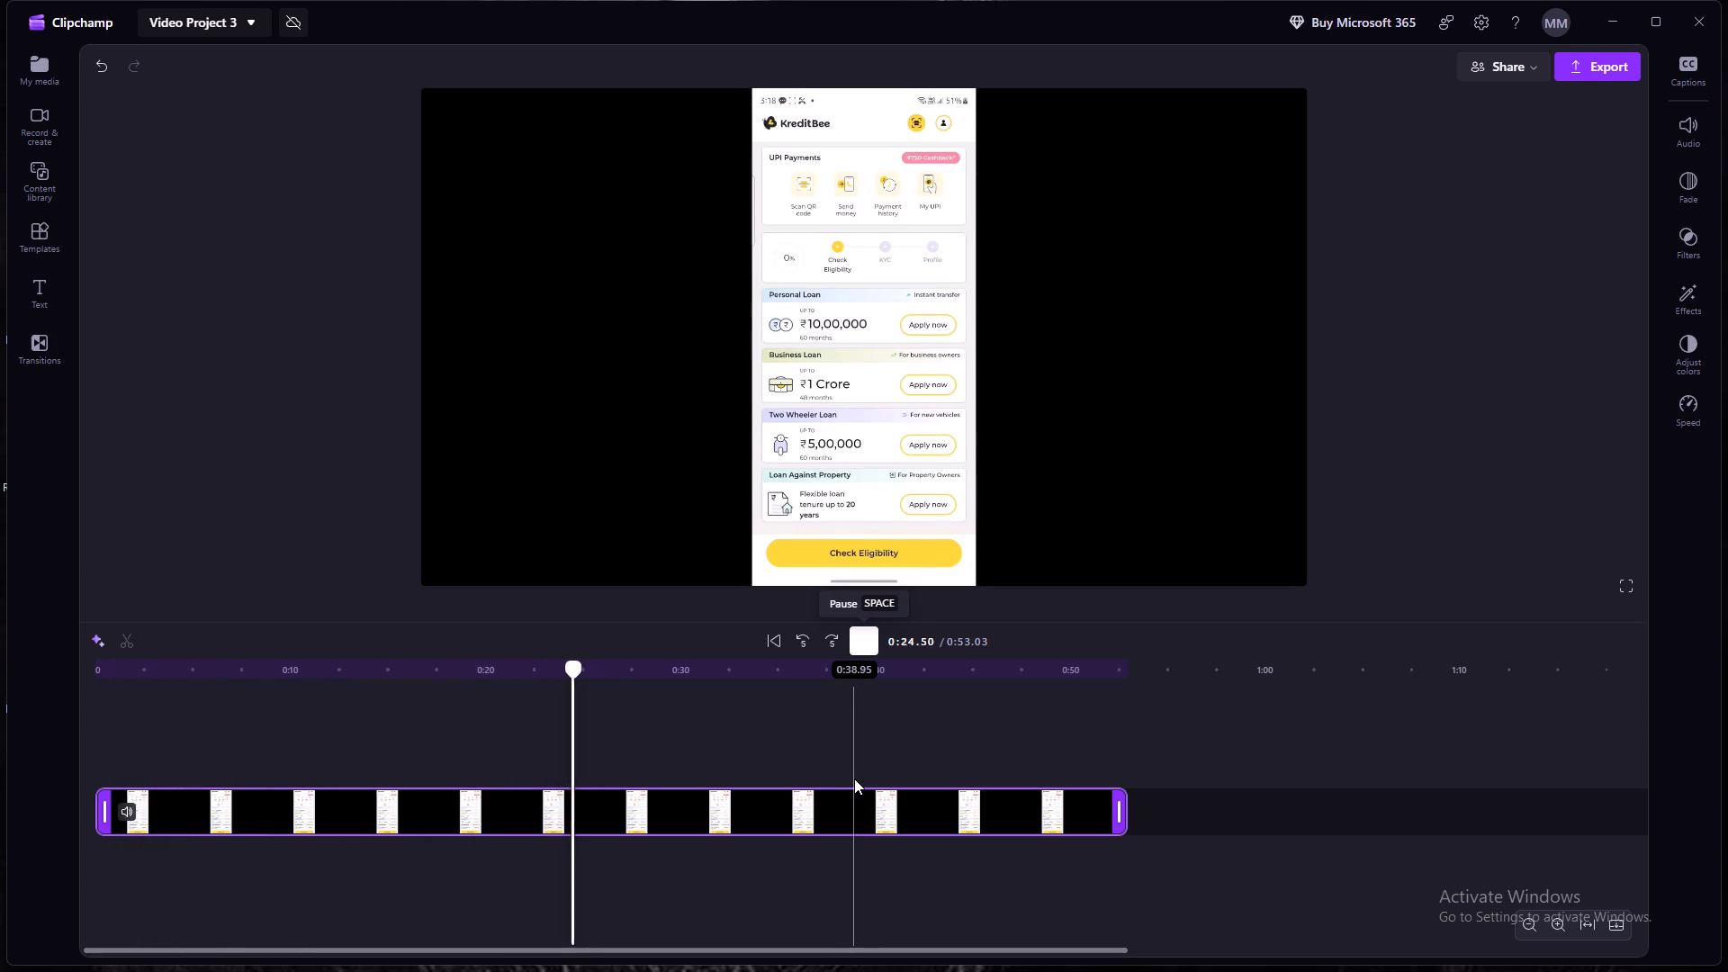
{"action": "key", "text": "space"}
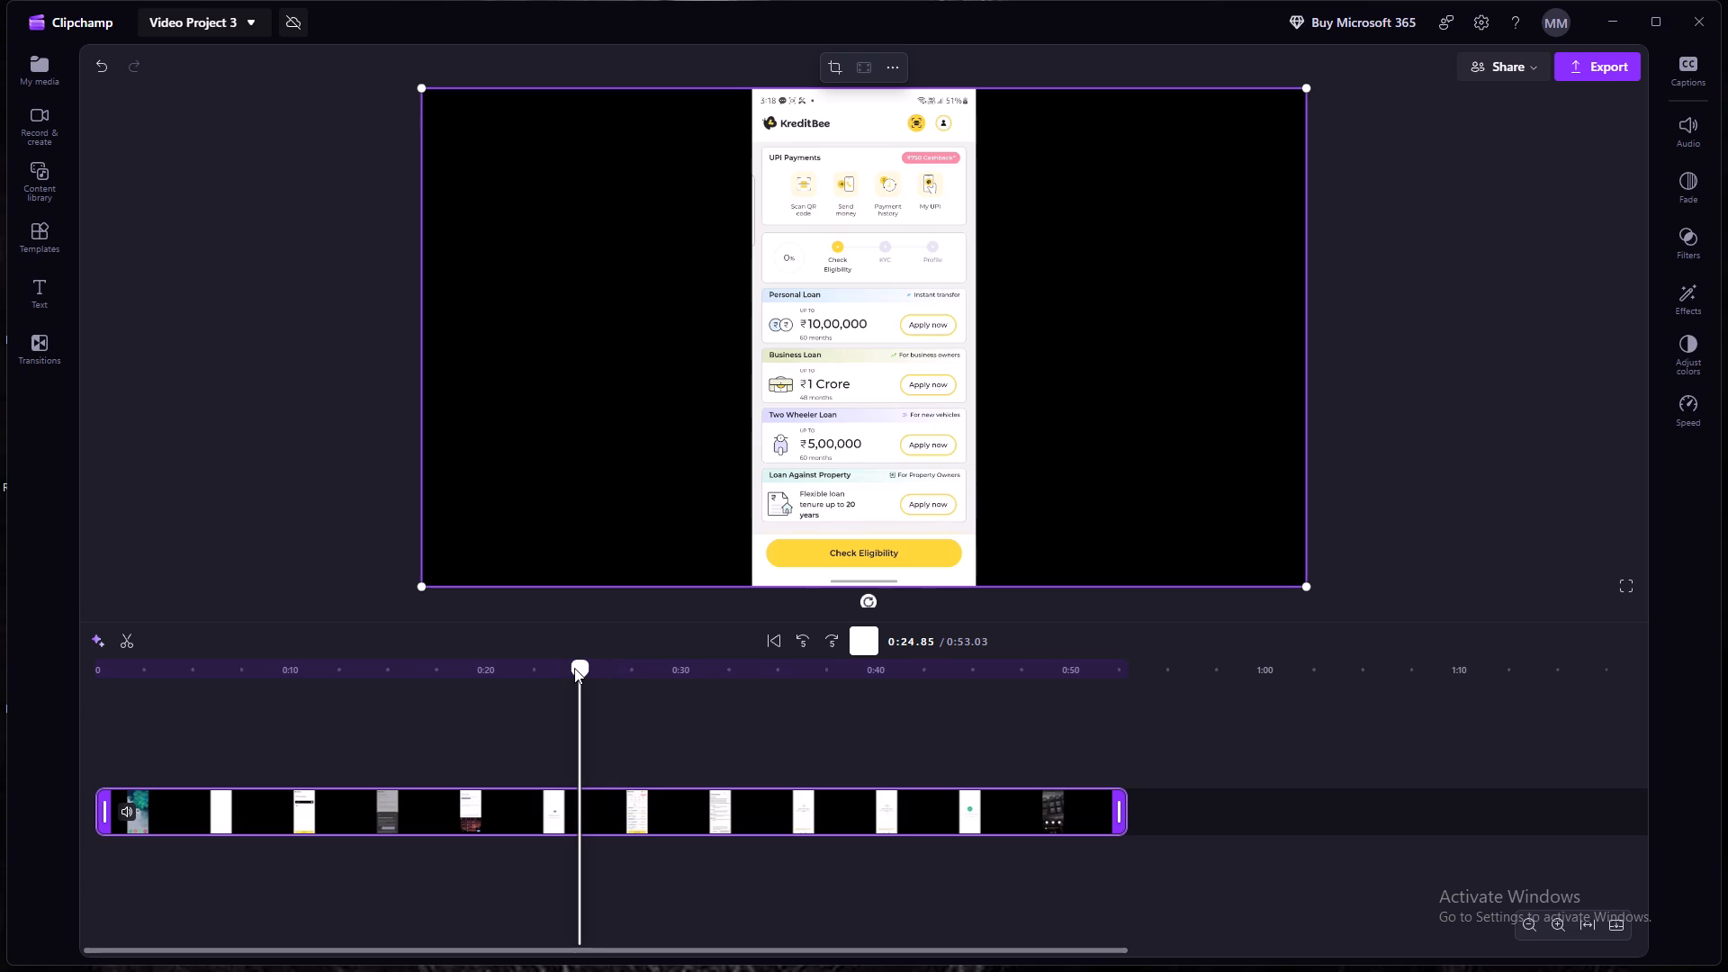
Add the Line arrow callout shape to the timeline at about 0:23, where the KreditBee home page appears.
{"action": "left_click_drag", "start_coordinate": [574, 668], "coordinate": [539, 674]}
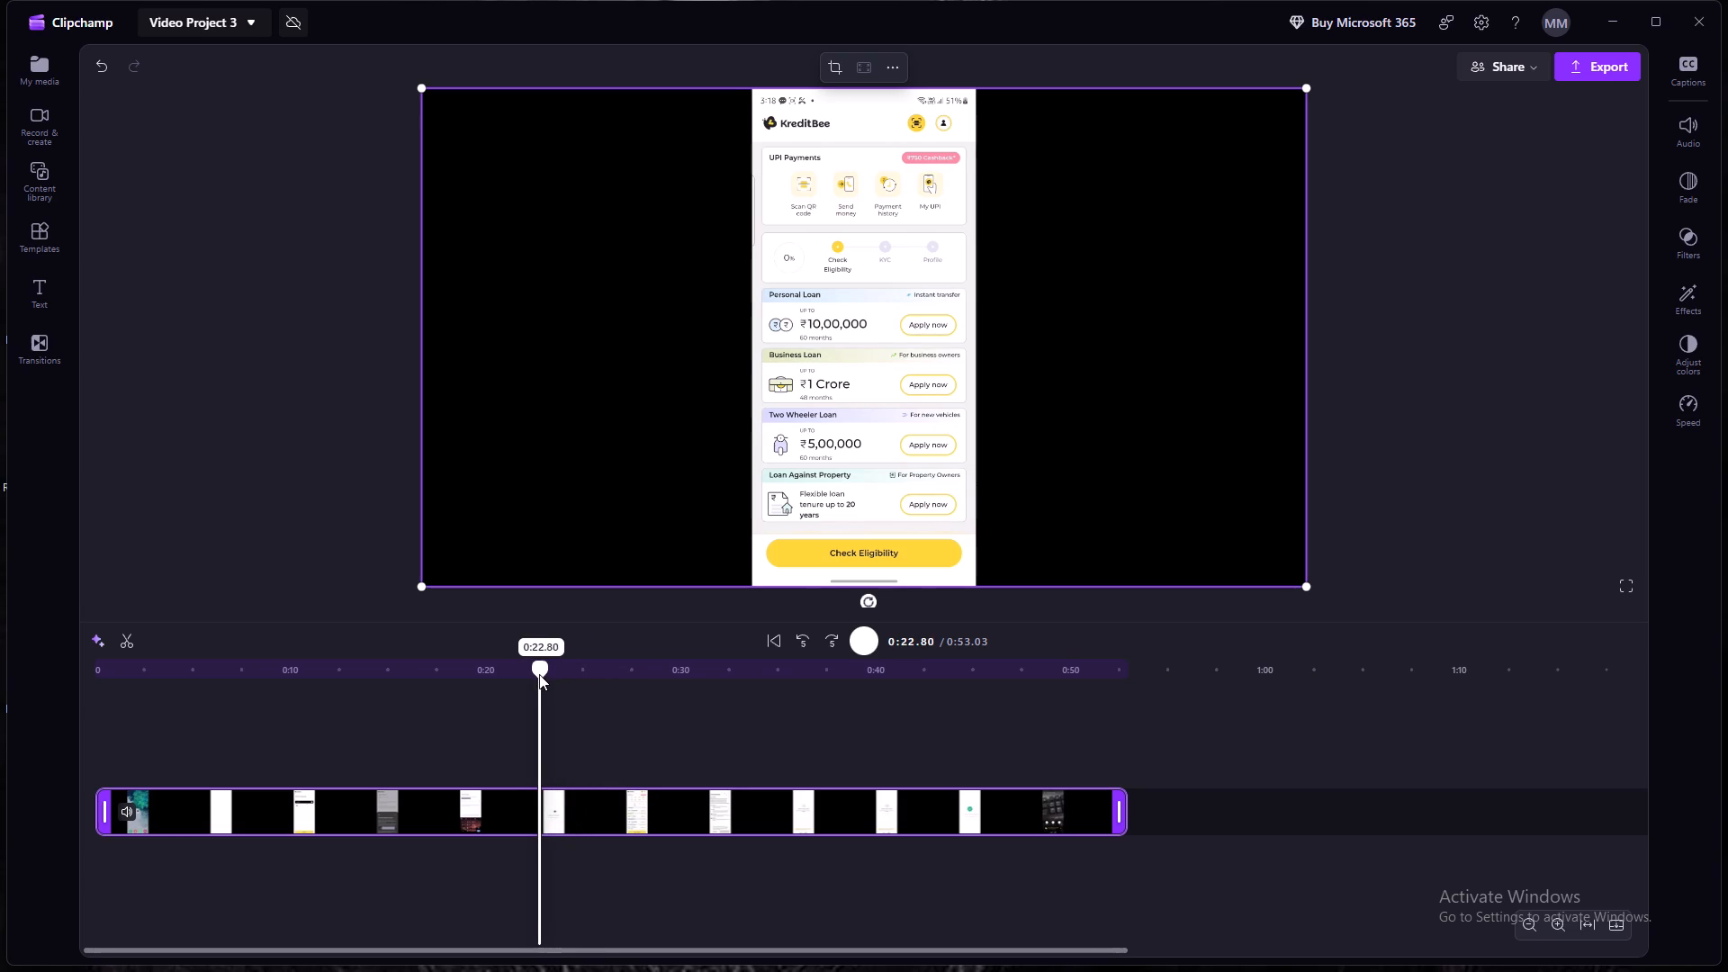
{"action": "left_click_drag", "start_coordinate": [539, 674], "coordinate": [527, 675]}
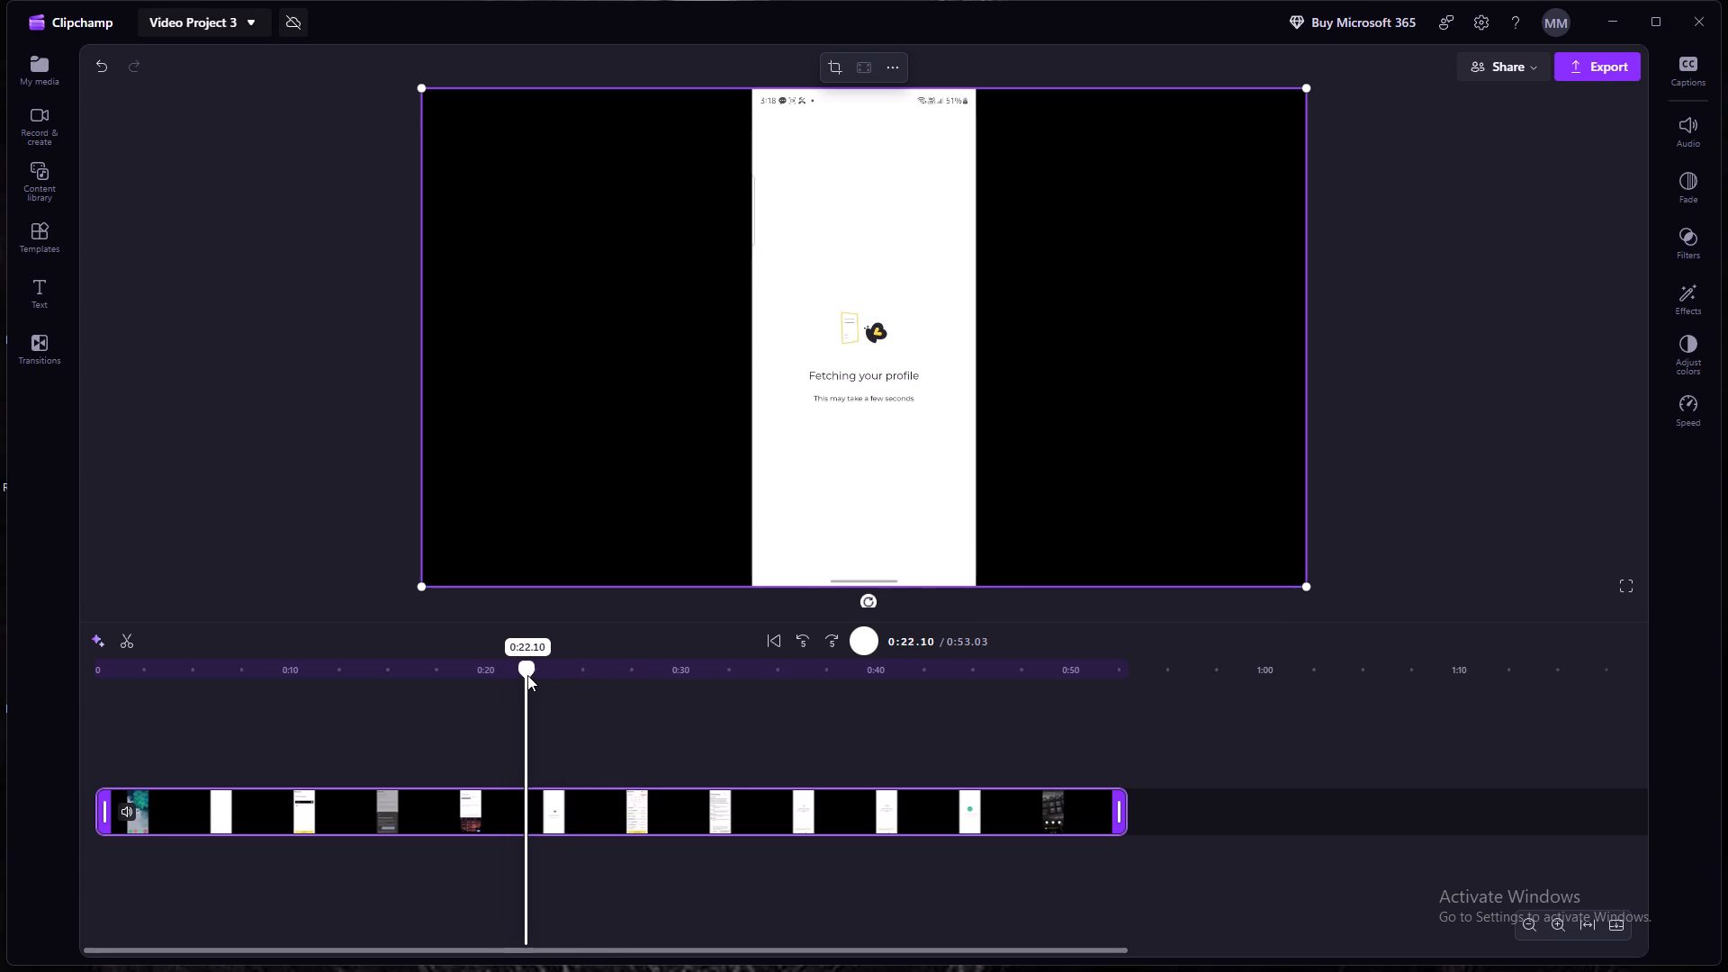
{"action": "left_click_drag", "start_coordinate": [527, 675], "coordinate": [543, 674]}
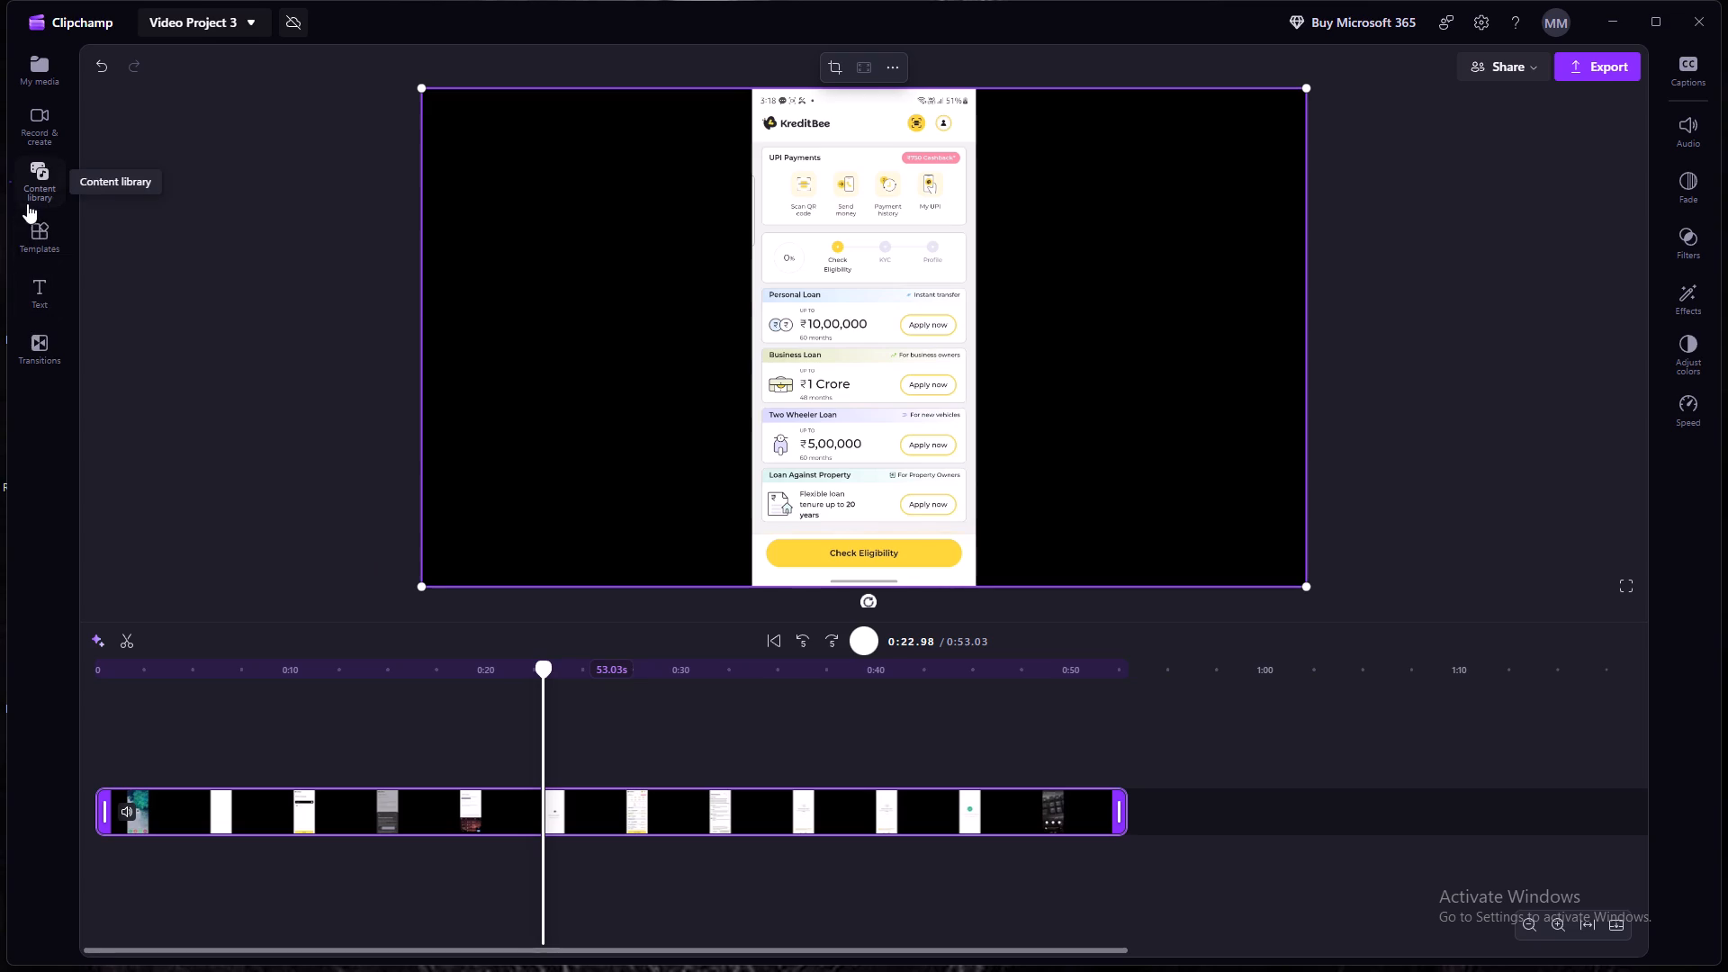
{"action": "left_click", "coordinate": [44, 239]}
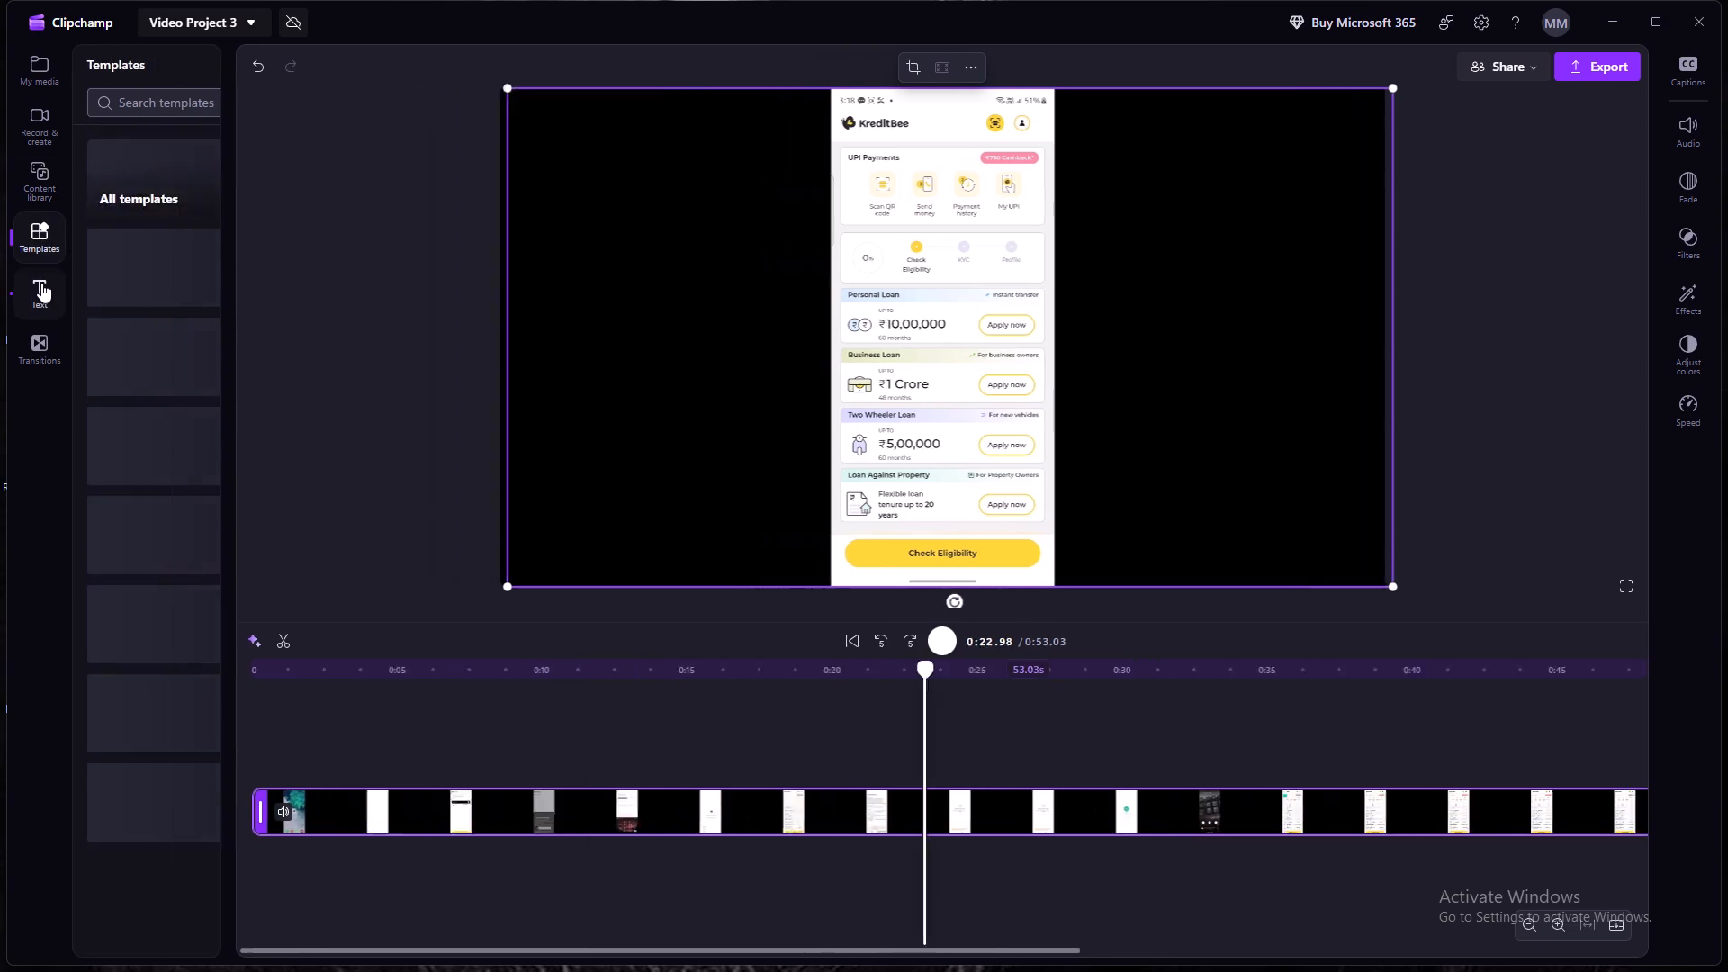
{"action": "left_click", "coordinate": [41, 283]}
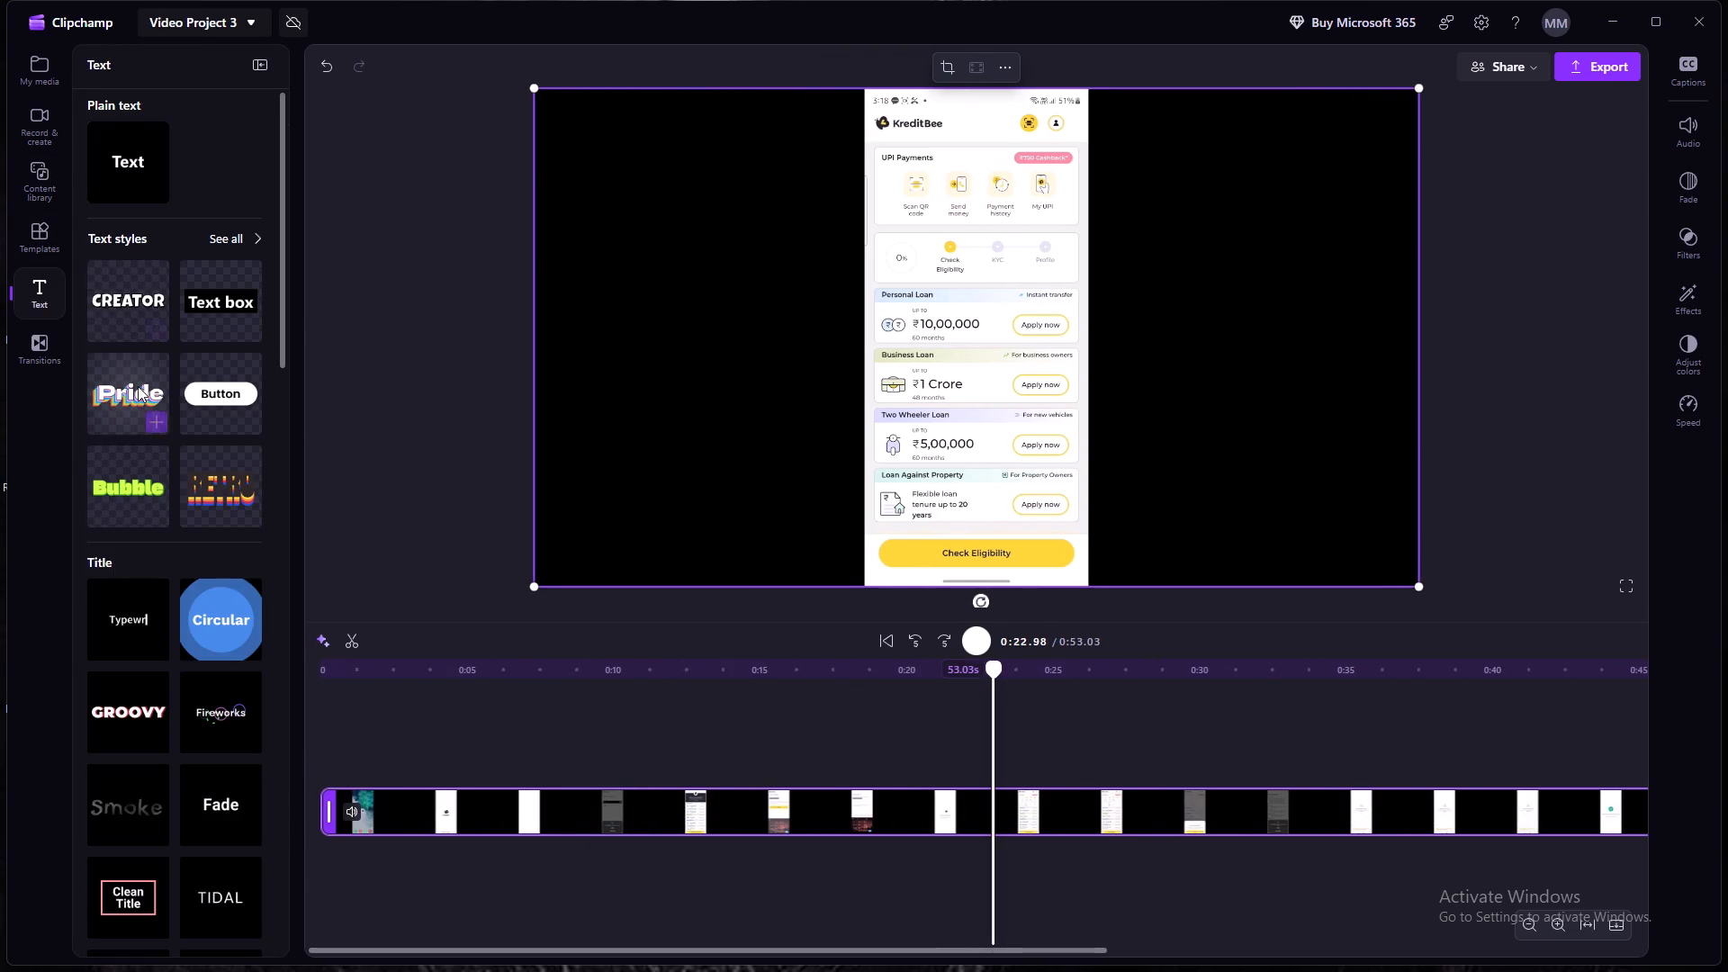
{"action": "scroll", "coordinate": [147, 418], "scroll_direction": "down", "scroll_amount": 1}
{"action": "left_click", "coordinate": [33, 326]}
{"action": "scroll", "coordinate": [33, 326], "scroll_direction": "up", "scroll_amount": 2}
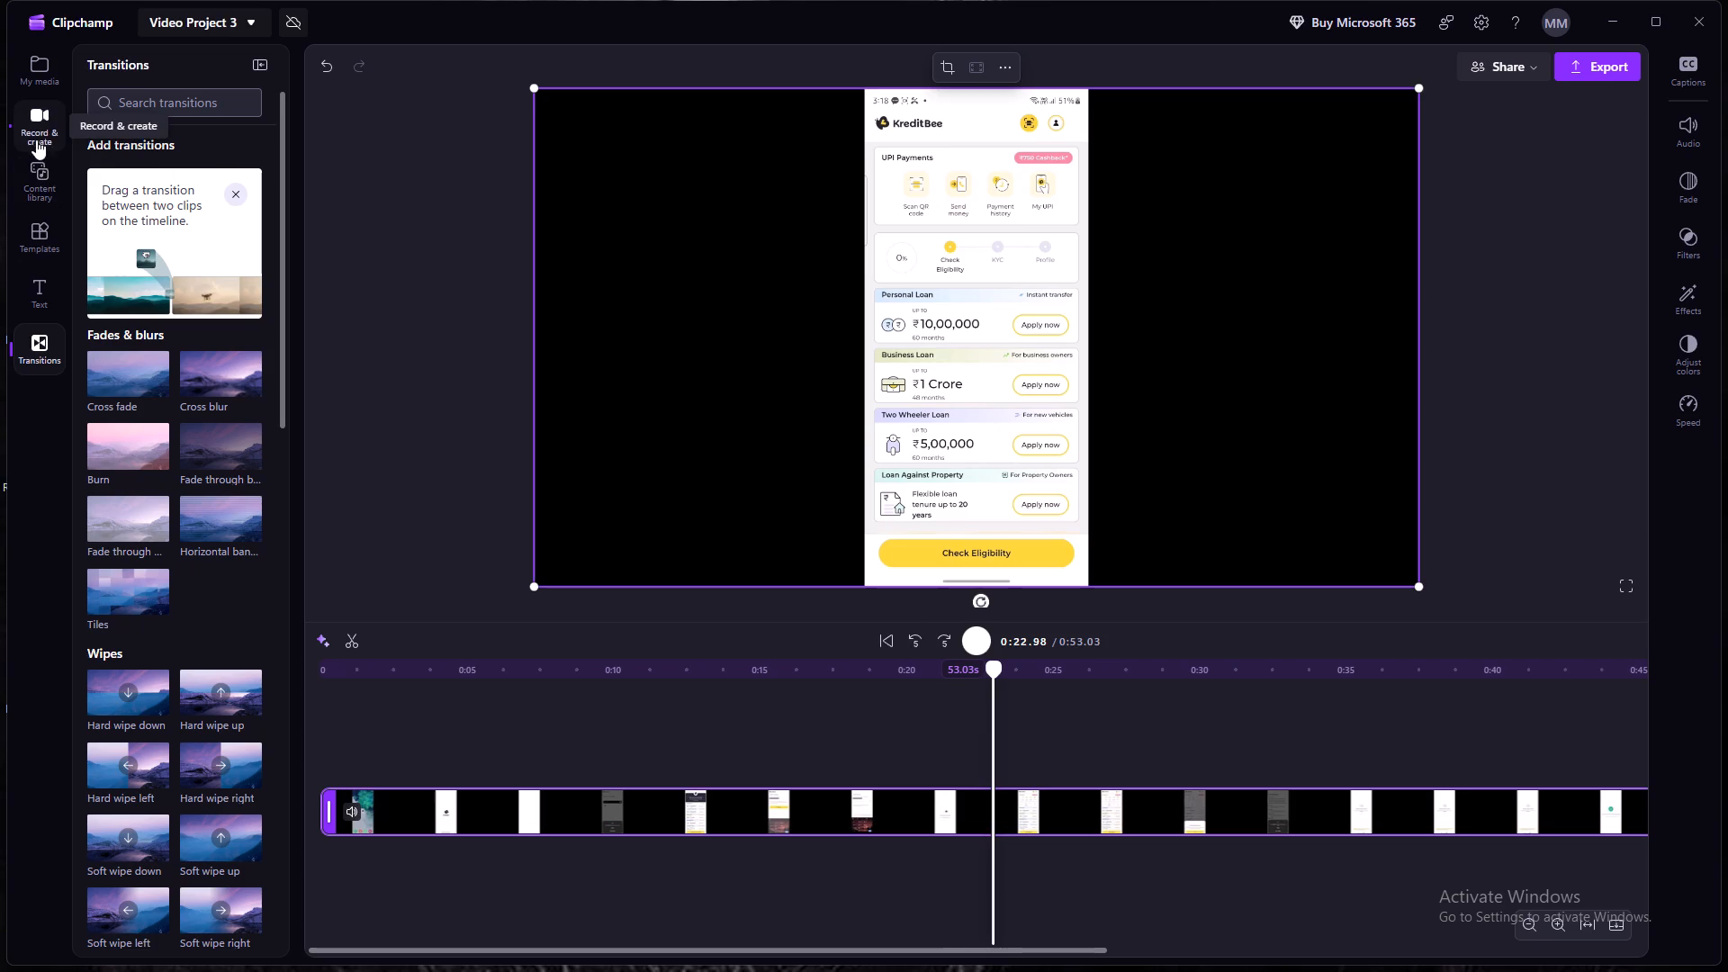
{"action": "left_click", "coordinate": [34, 182]}
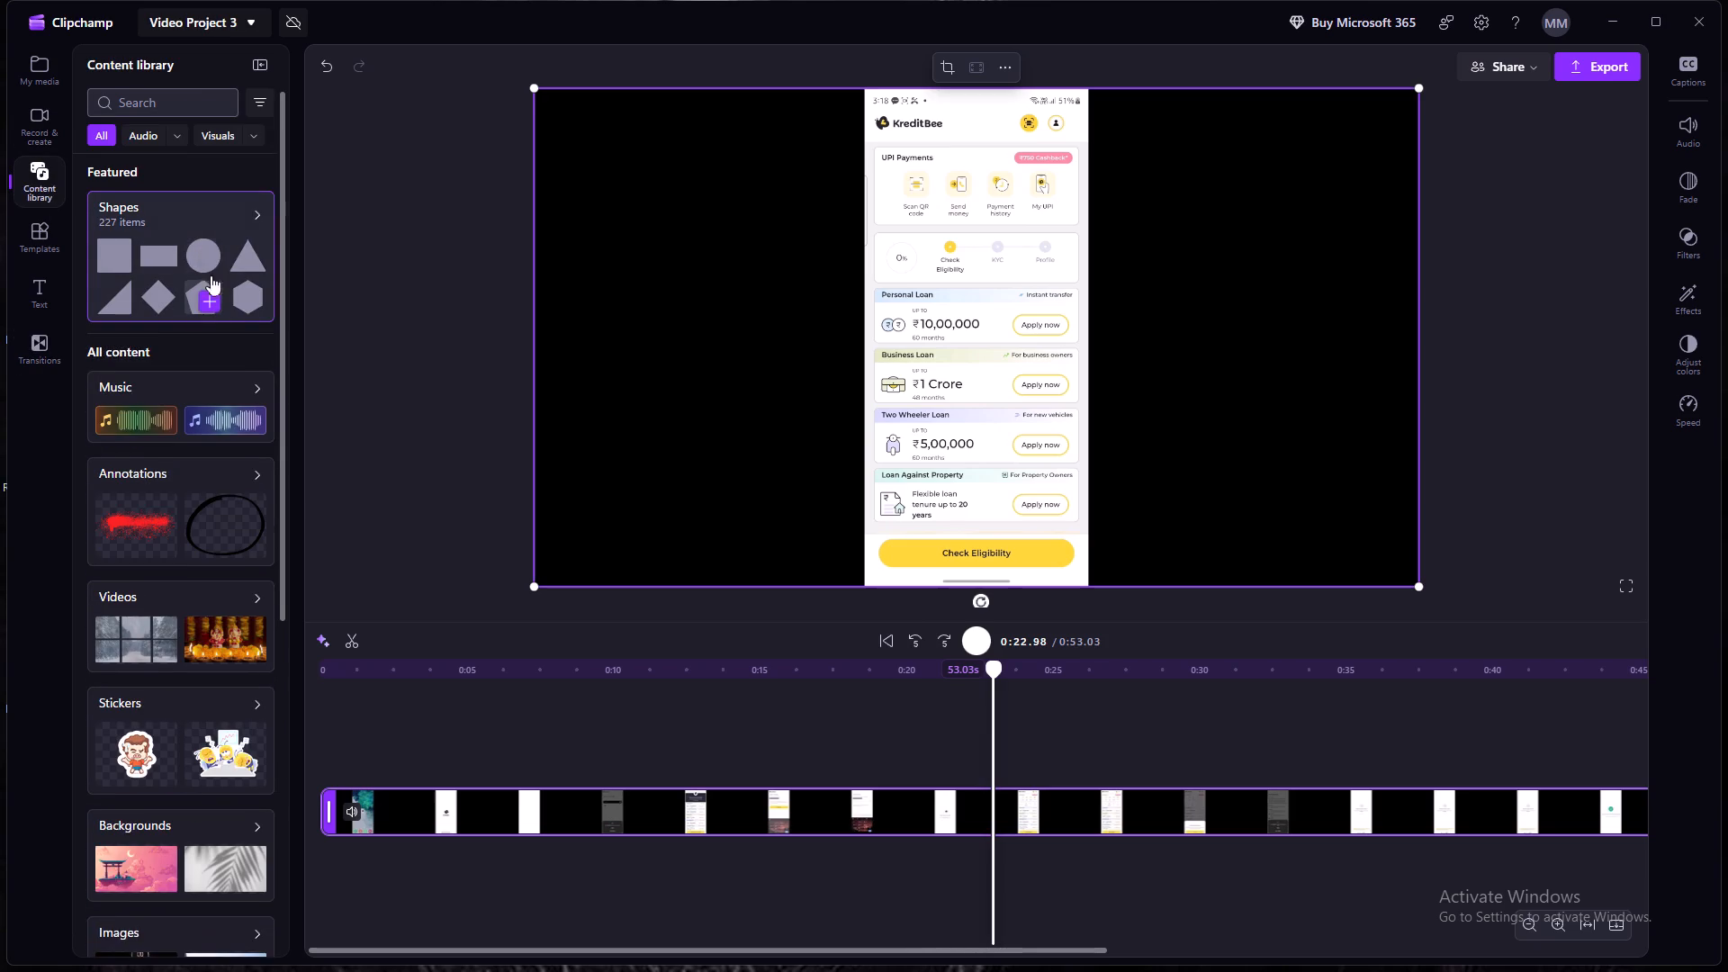
{"action": "left_click", "coordinate": [245, 210]}
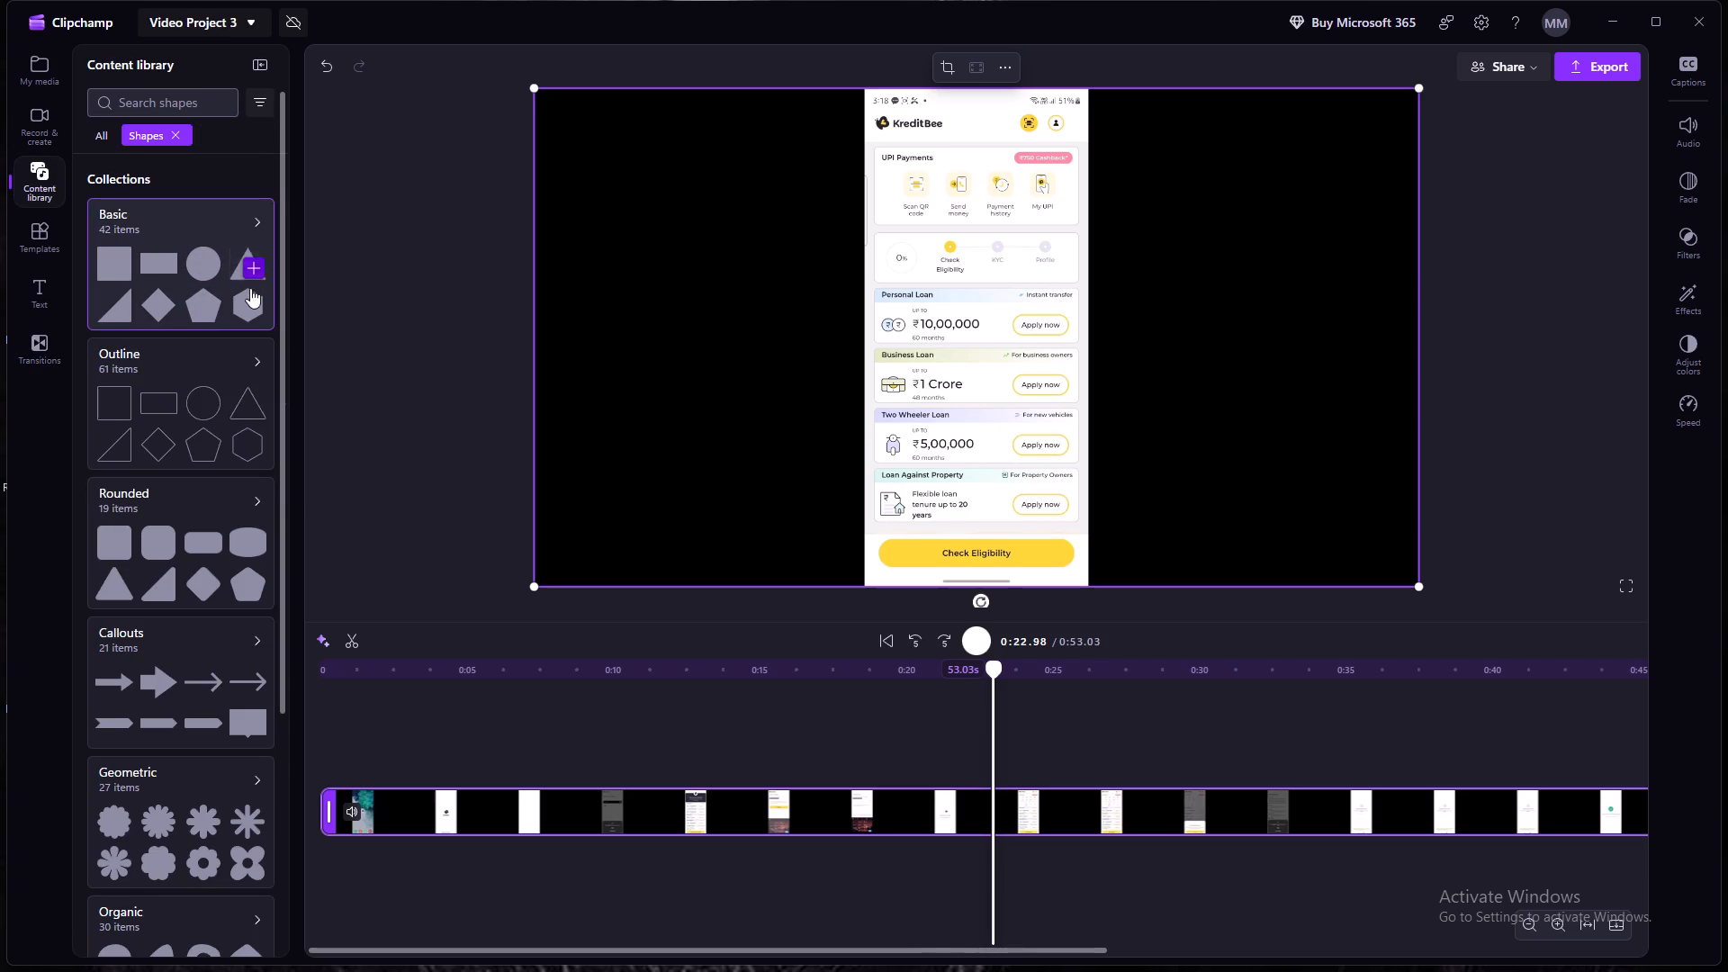
{"action": "scroll", "coordinate": [196, 580], "scroll_direction": "down", "scroll_amount": 1}
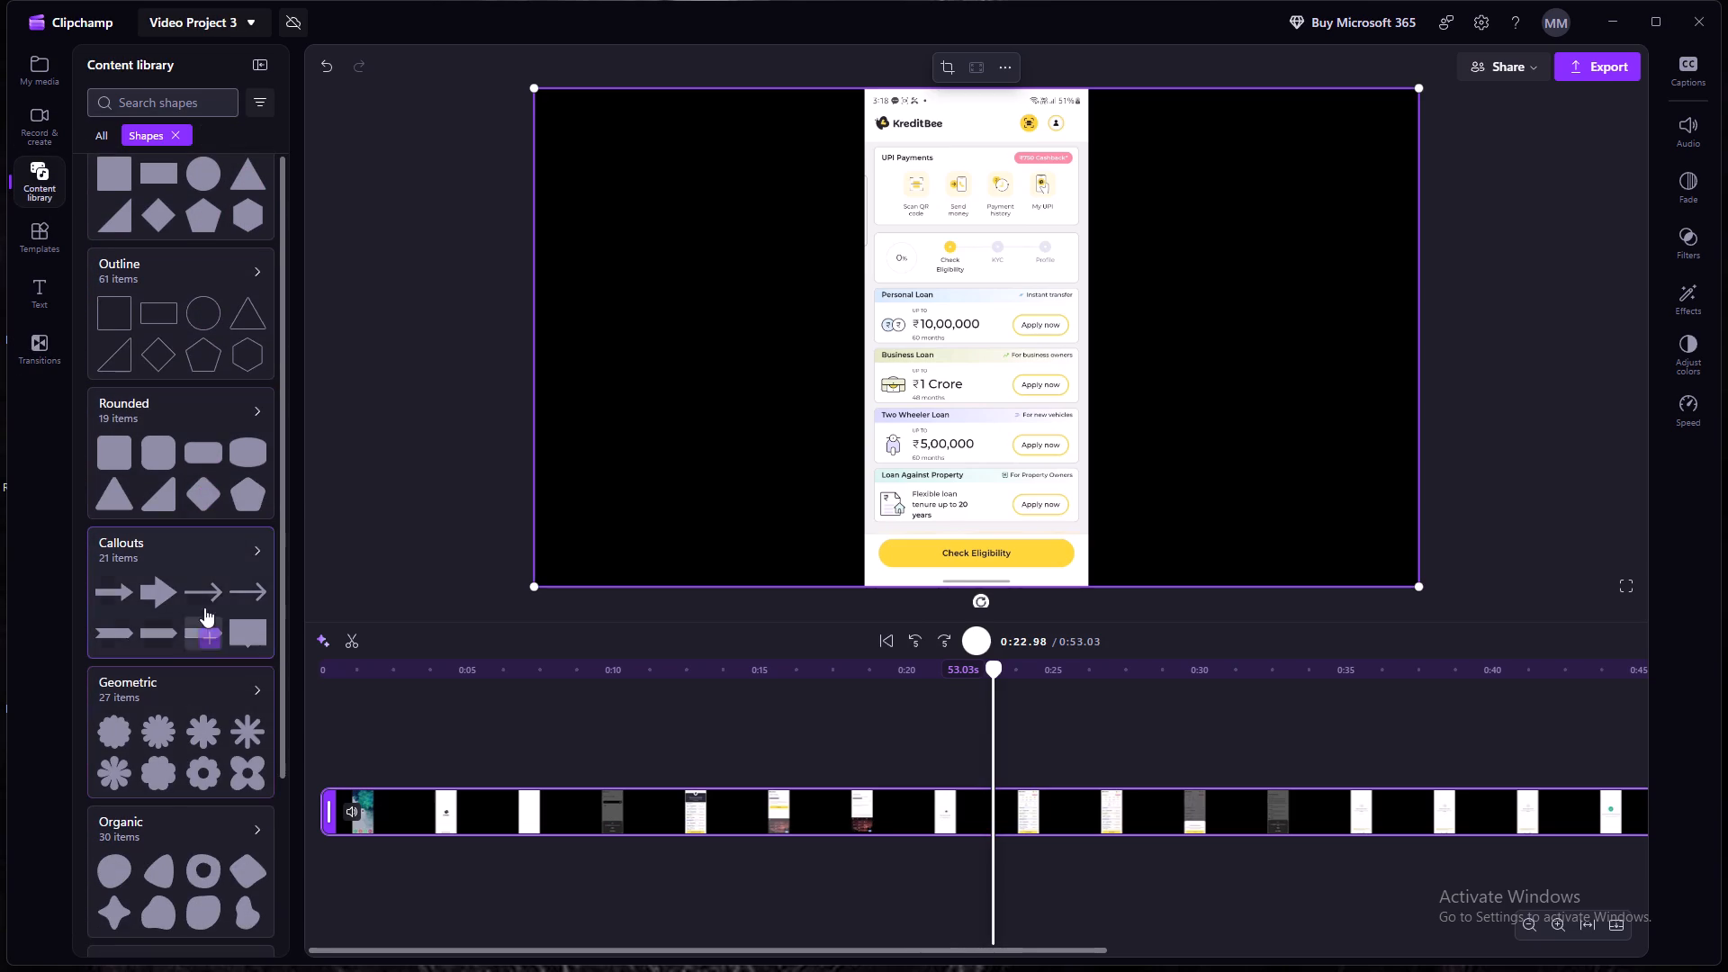
{"action": "left_click", "coordinate": [240, 580]}
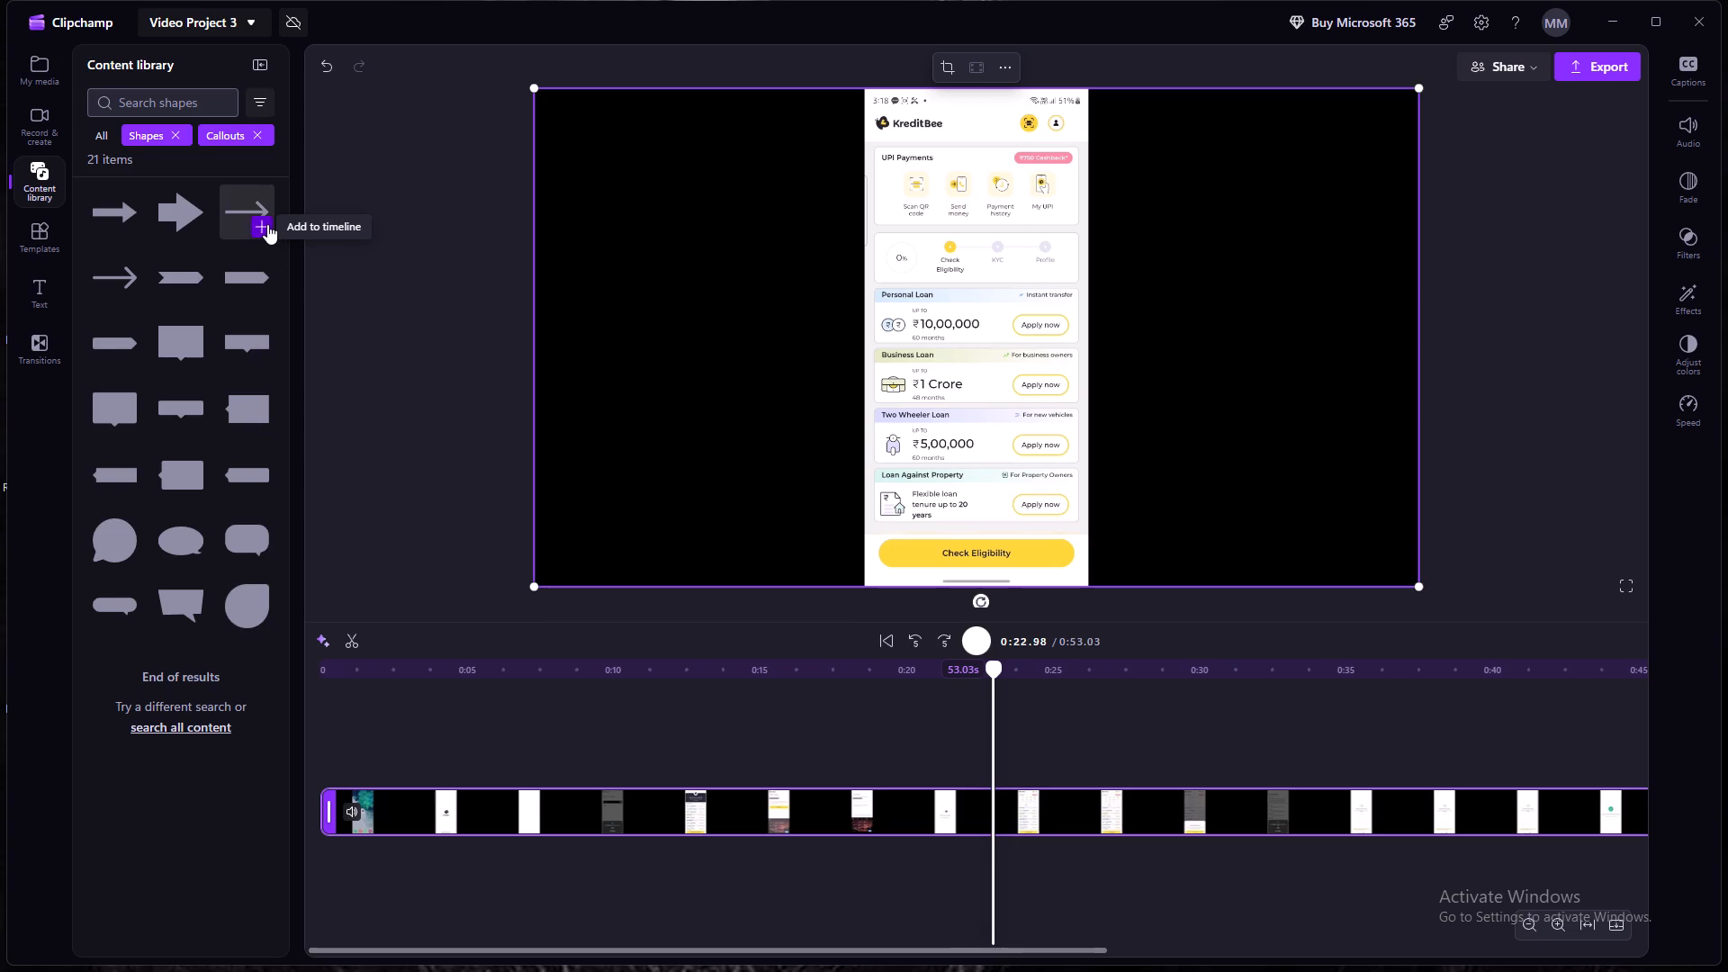
{"action": "left_click", "coordinate": [267, 224]}
{"action": "left_click", "coordinate": [266, 224]}
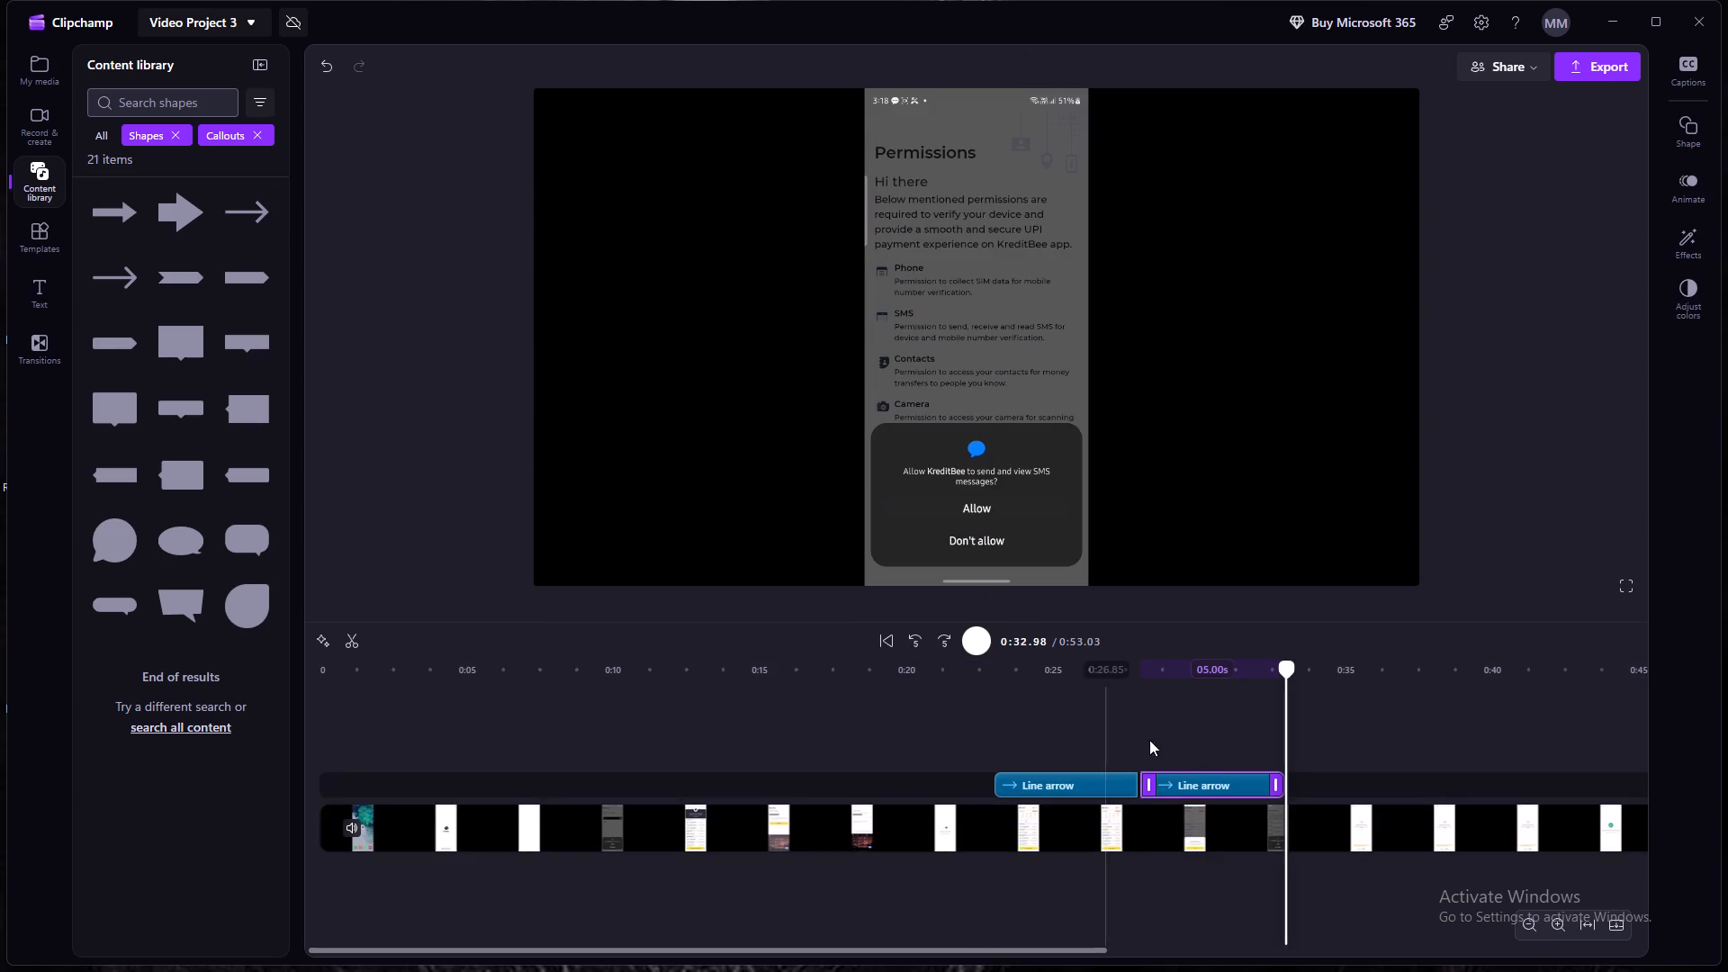
Delete the duplicate Line arrow clip, keeping the one that starts at about 0:23.
{"action": "right_click", "coordinate": [1216, 779]}
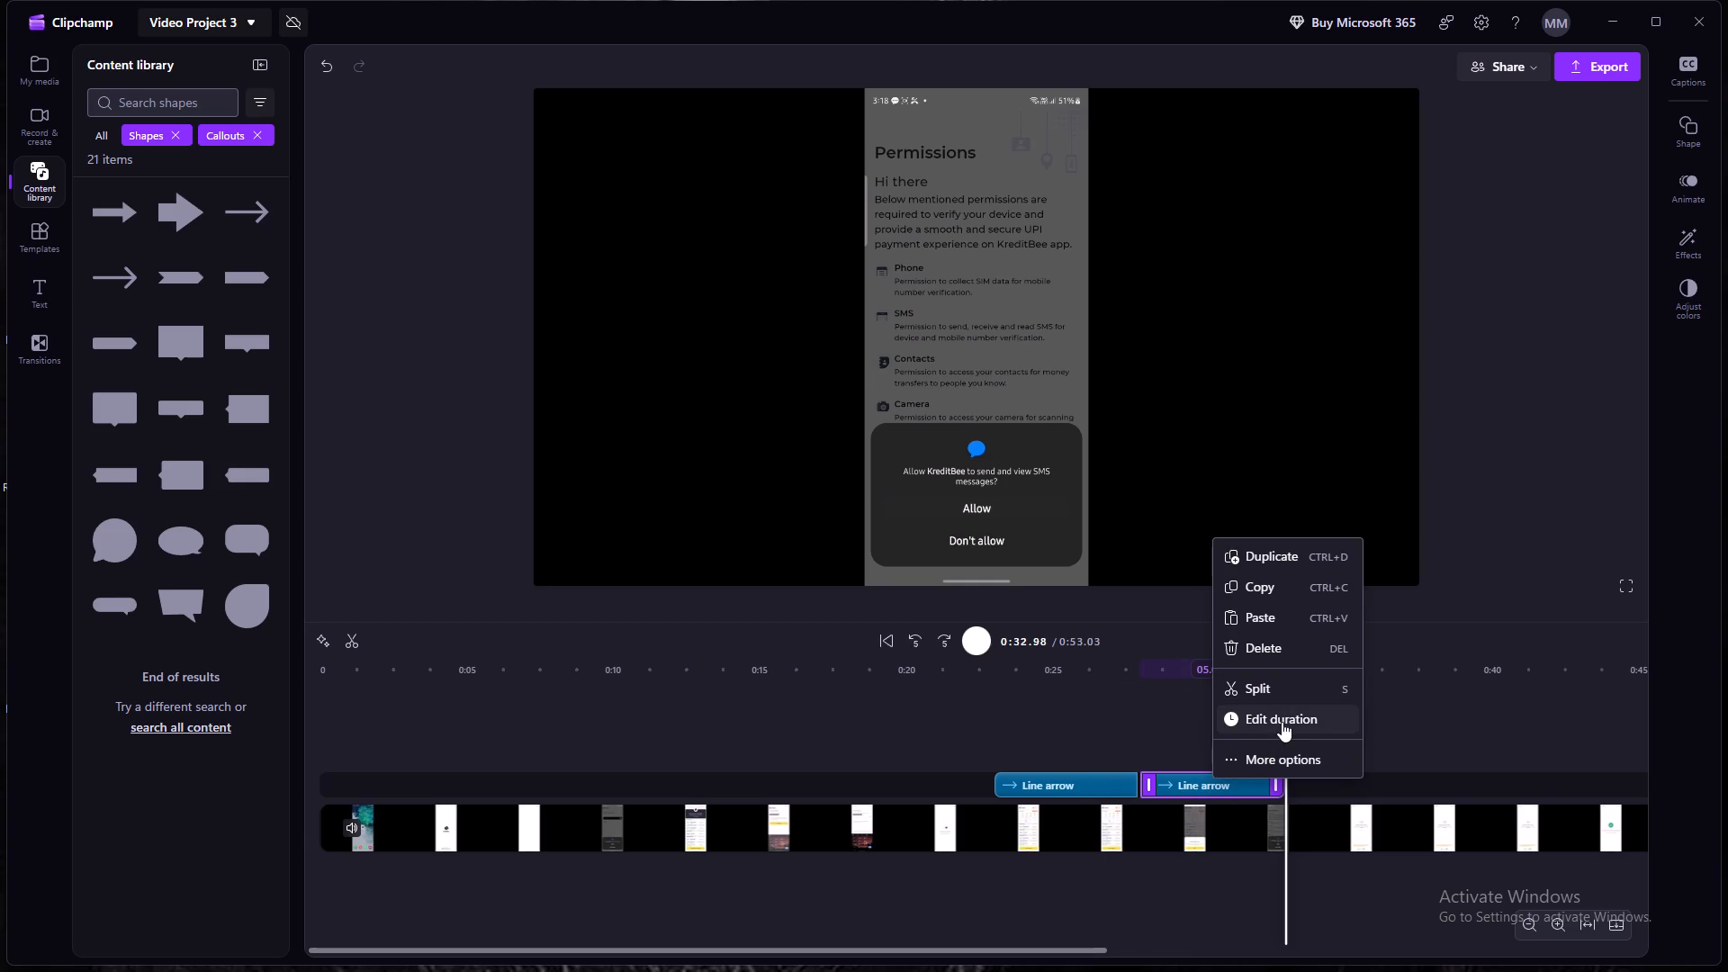
{"action": "left_click", "coordinate": [1288, 657]}
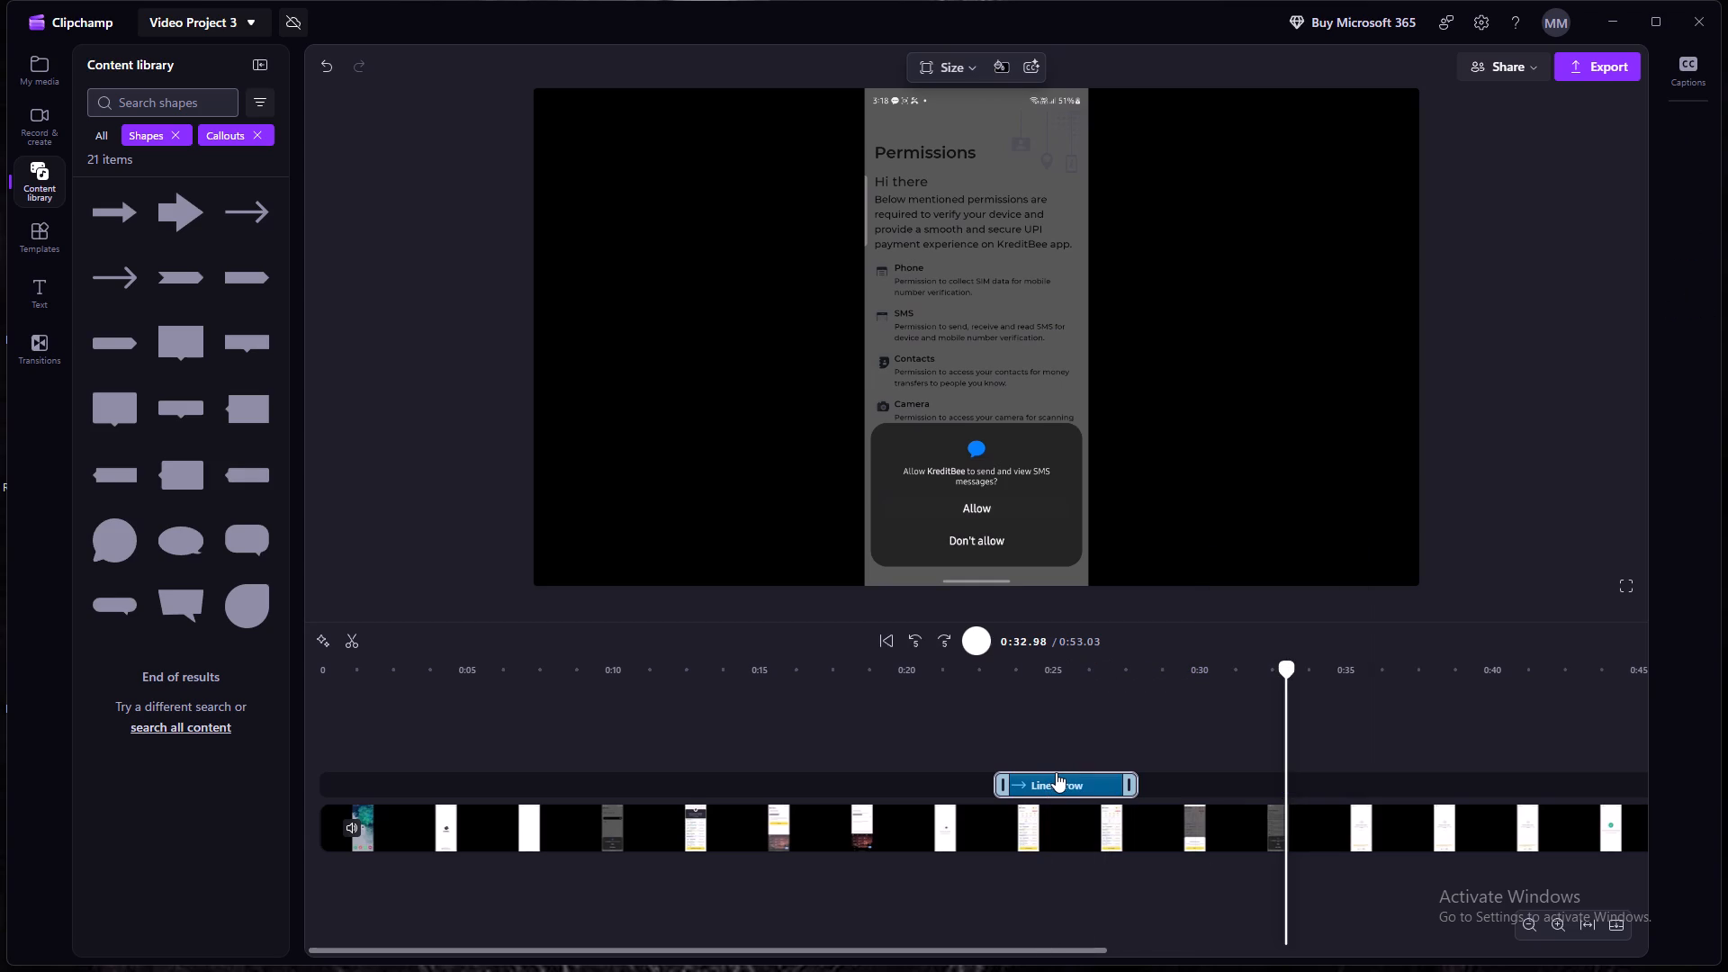
Move the remaining Line arrow clip to start at about 0:27.5 and play the video briefly to about 0:34.
{"action": "left_click_drag", "start_coordinate": [1058, 772], "coordinate": [1191, 771]}
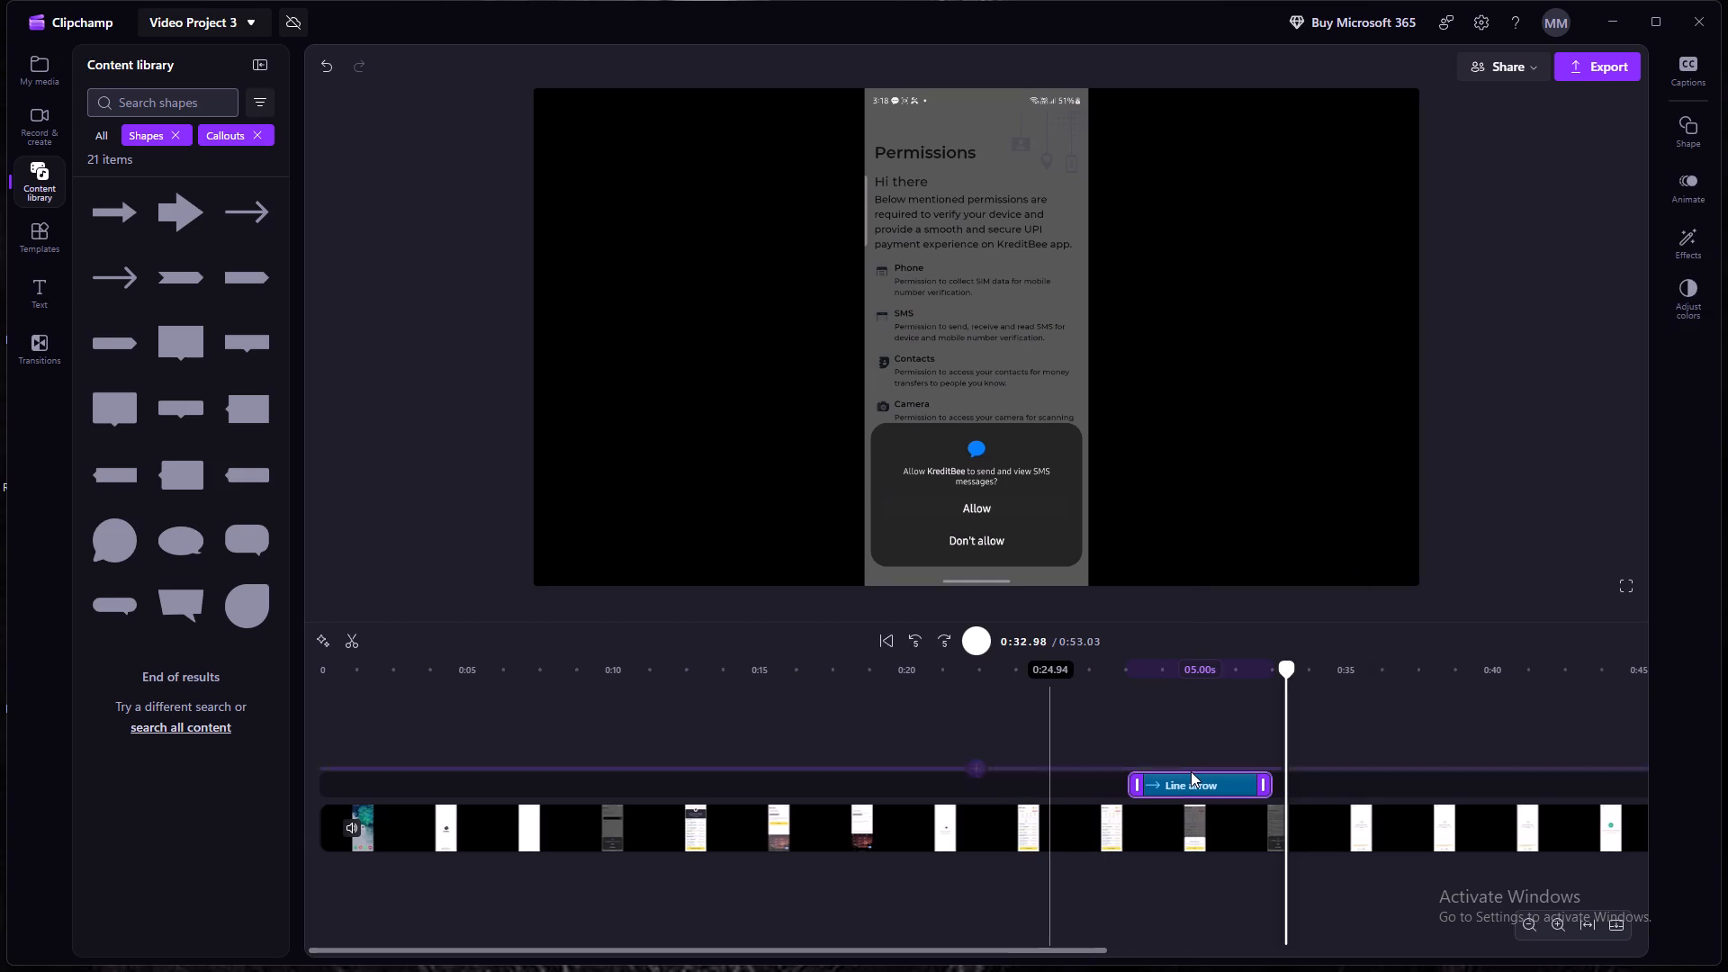
{"action": "key", "text": "space"}
{"action": "key", "text": "space"}
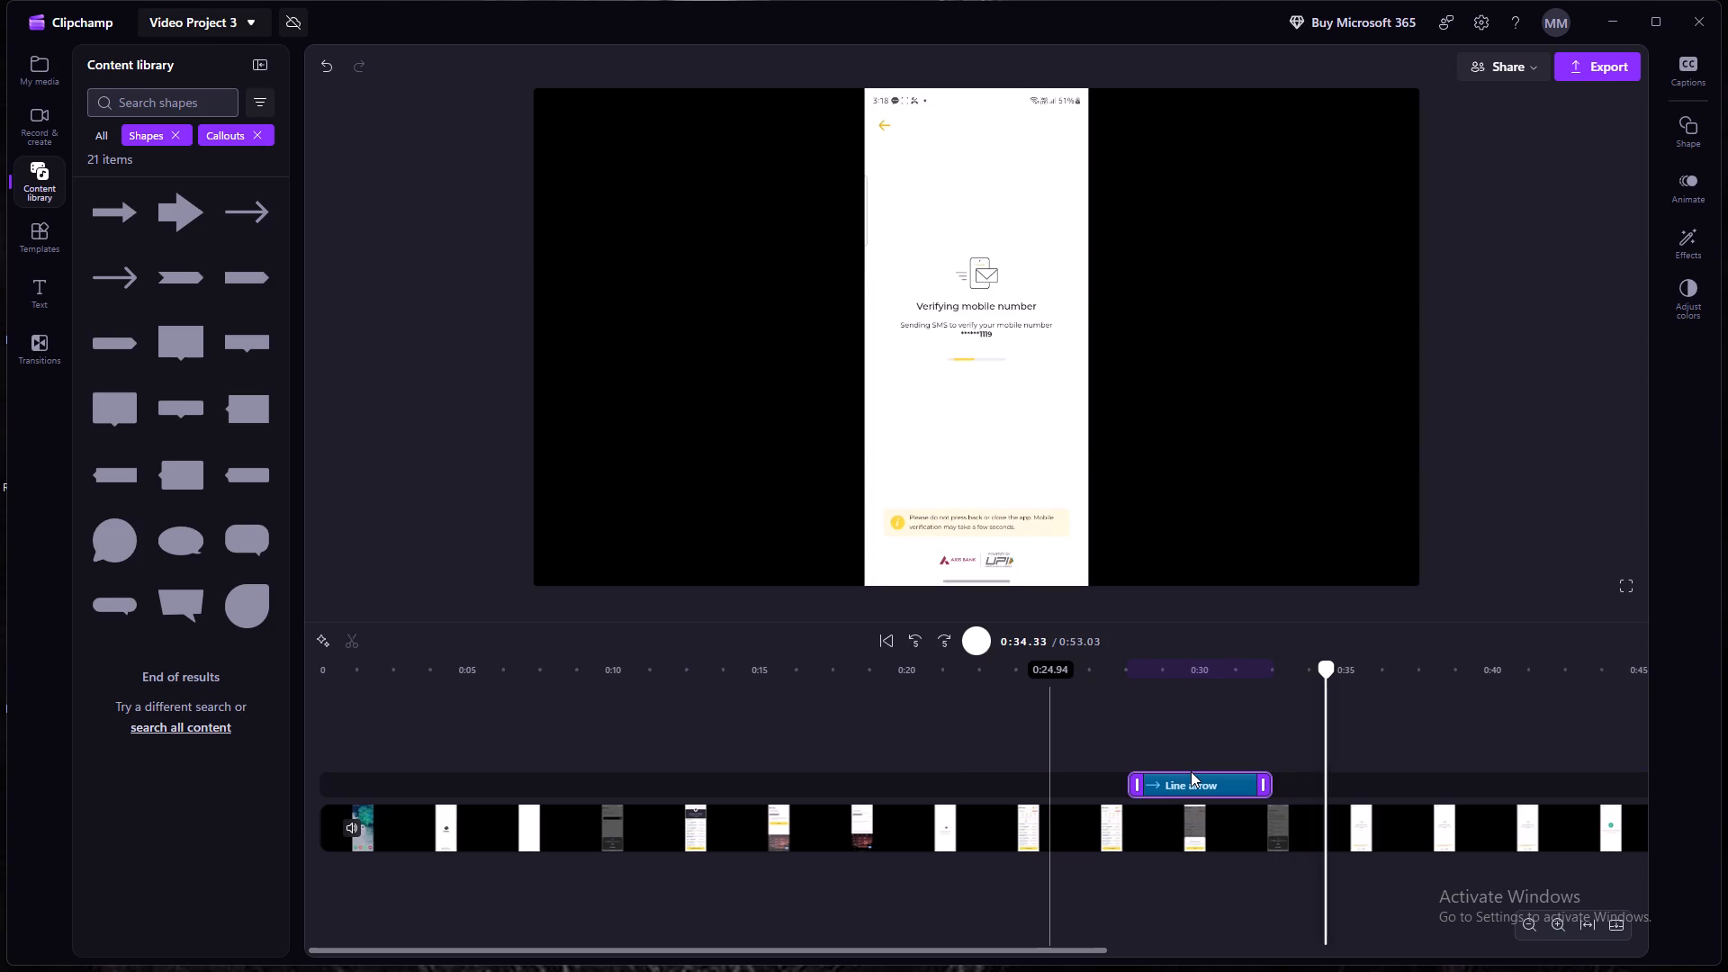
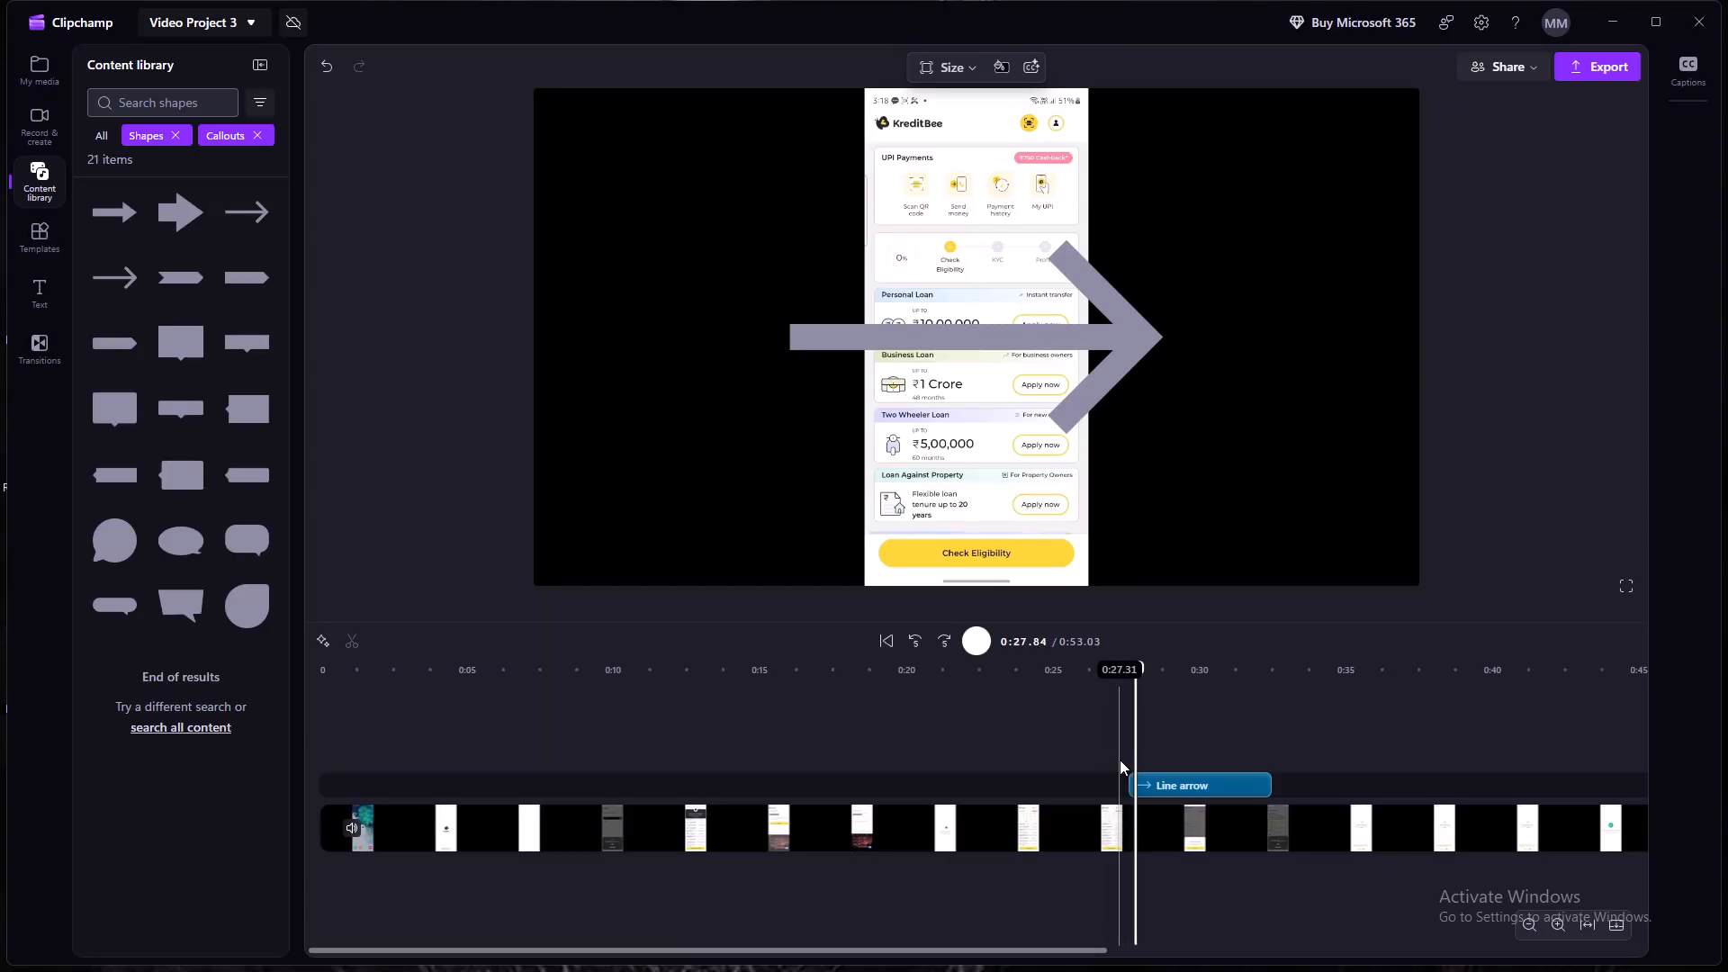
Pause at about 0:28, shrink the Line arrow and place it over the UPI Payments row, pointing at the My UPI icon.
{"action": "key", "text": "space"}
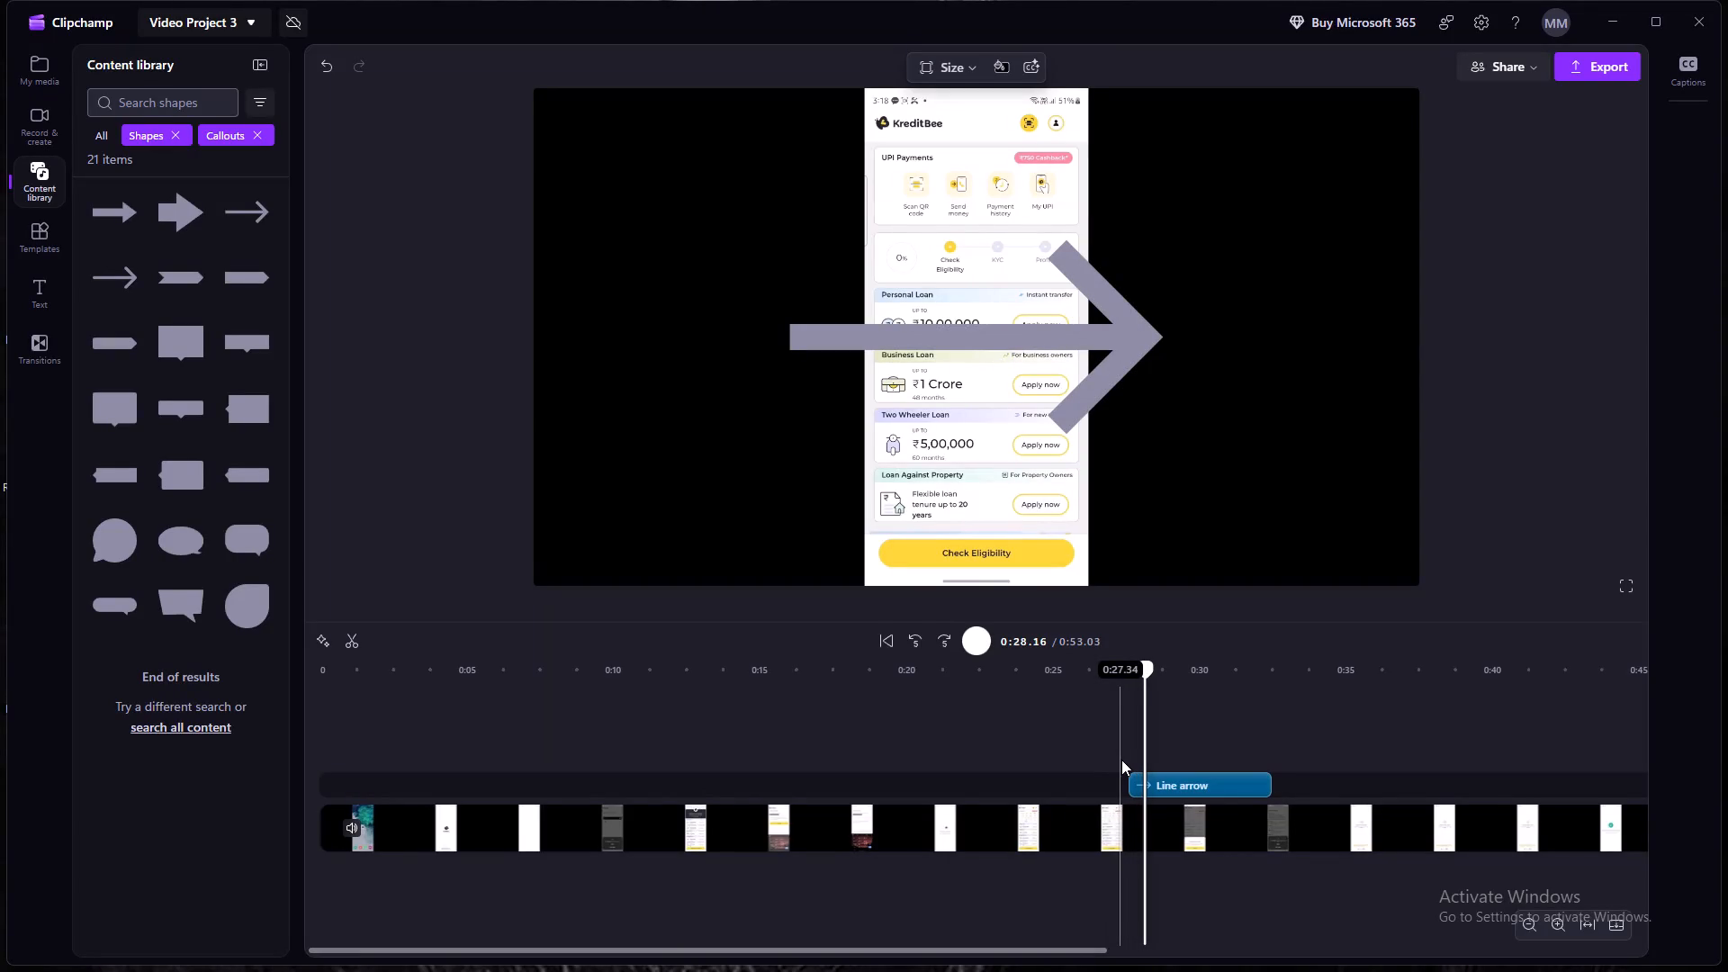
{"action": "left_click_drag", "start_coordinate": [1147, 783], "coordinate": [1122, 786]}
{"action": "key", "text": "space"}
{"action": "key", "text": "space"}
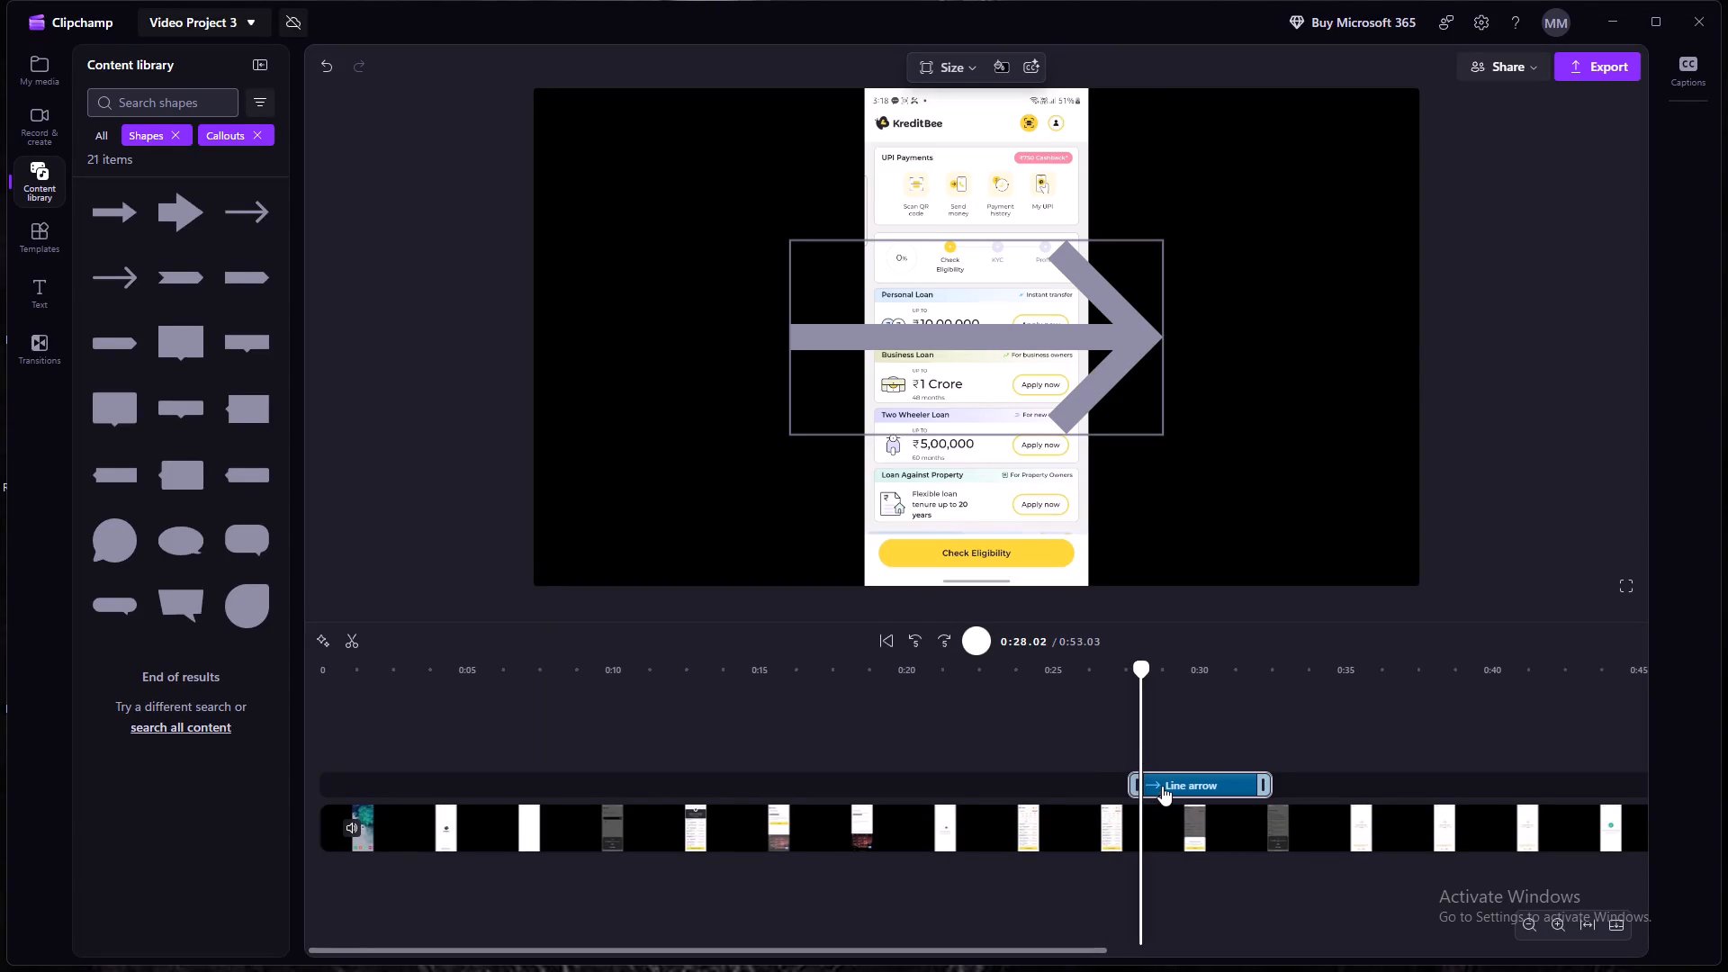
{"action": "left_click", "coordinate": [973, 300]}
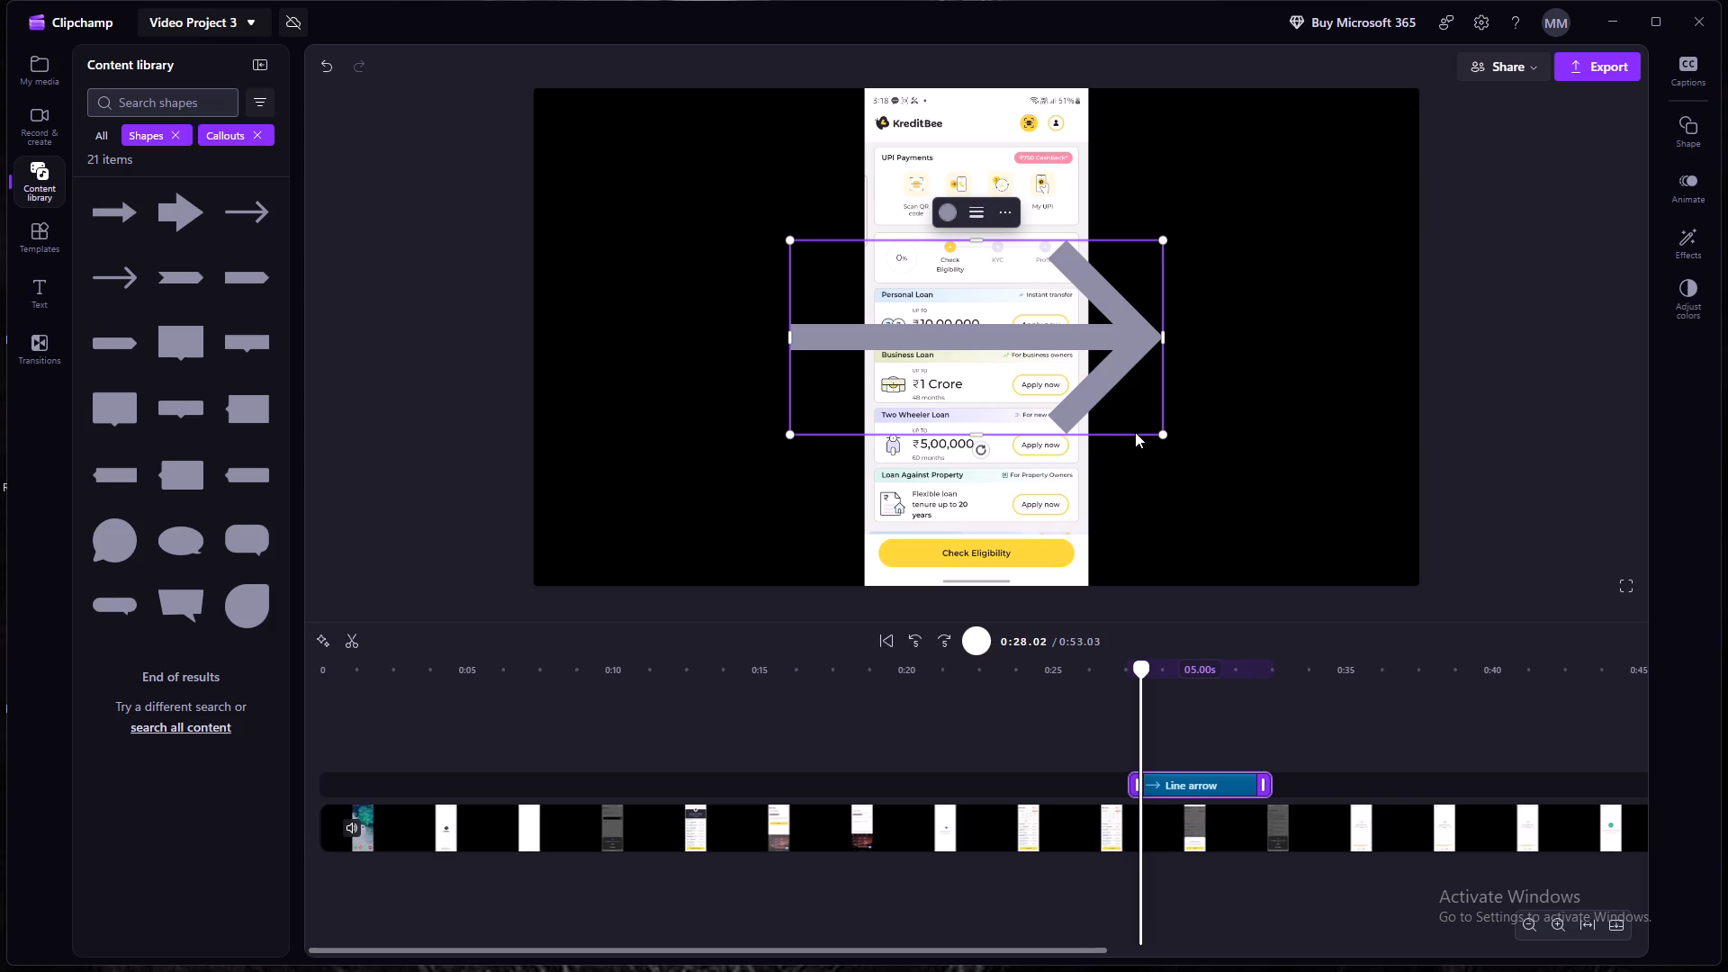
{"action": "left_click_drag", "start_coordinate": [1160, 436], "coordinate": [1109, 417]}
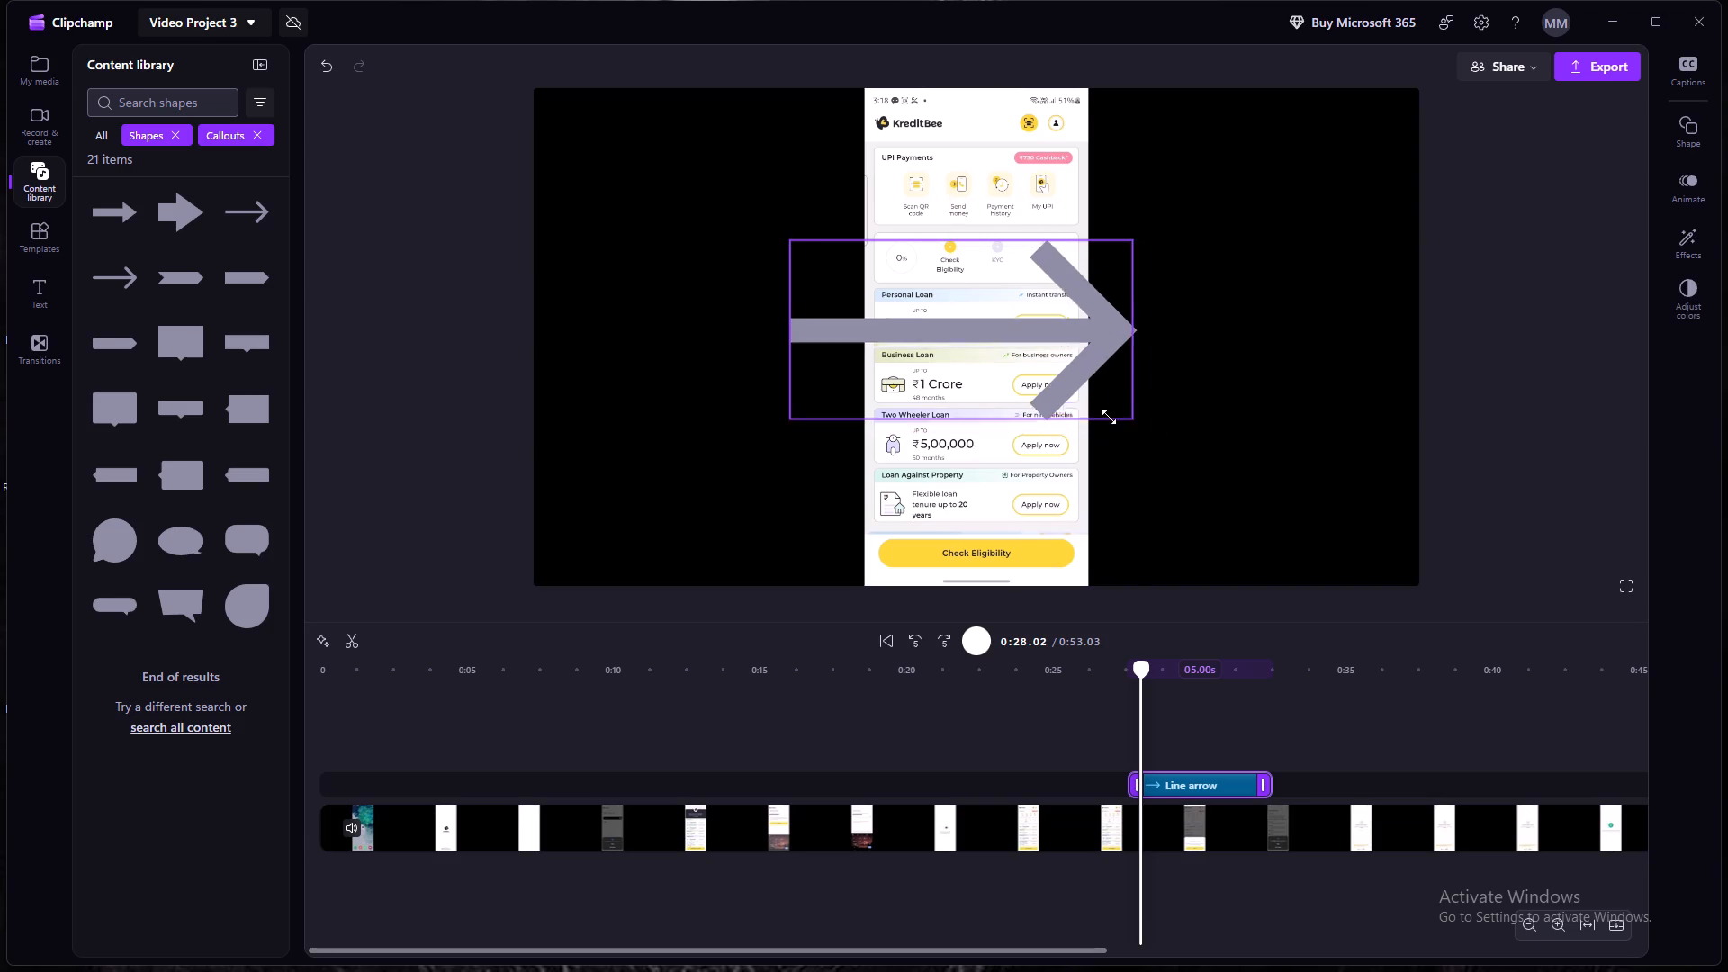
{"action": "left_click_drag", "start_coordinate": [1109, 417], "coordinate": [882, 254]}
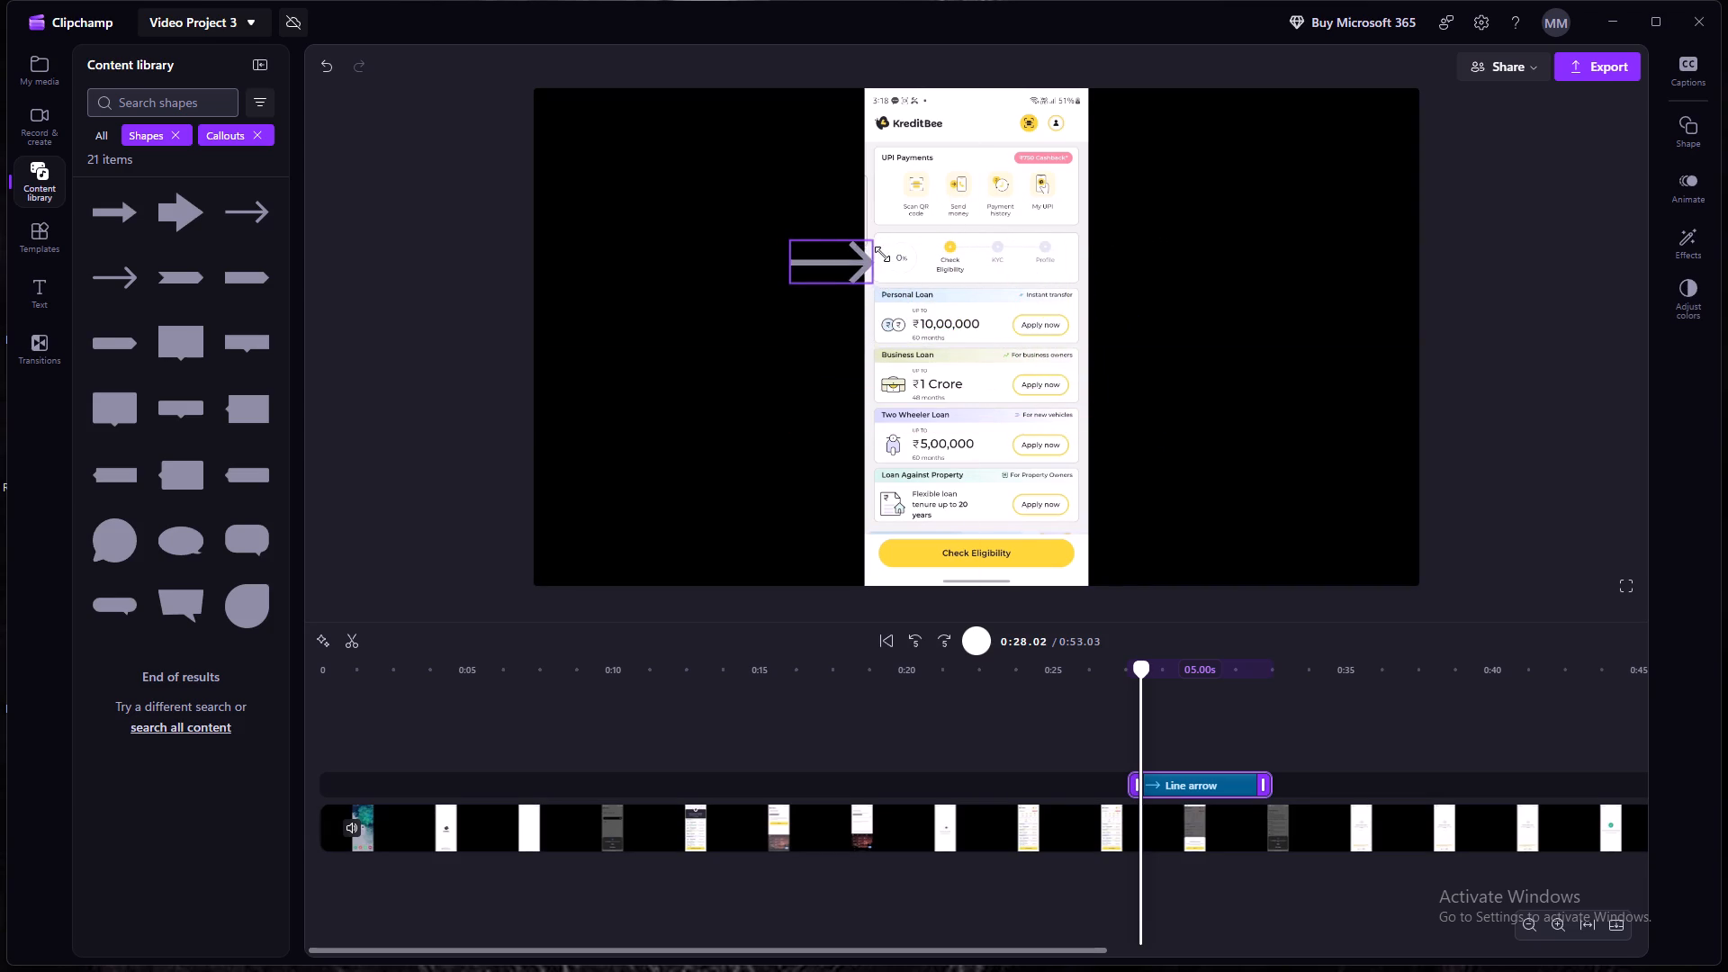
{"action": "left_click_drag", "start_coordinate": [882, 254], "coordinate": [875, 253]}
{"action": "left_click_drag", "start_coordinate": [850, 257], "coordinate": [932, 238]}
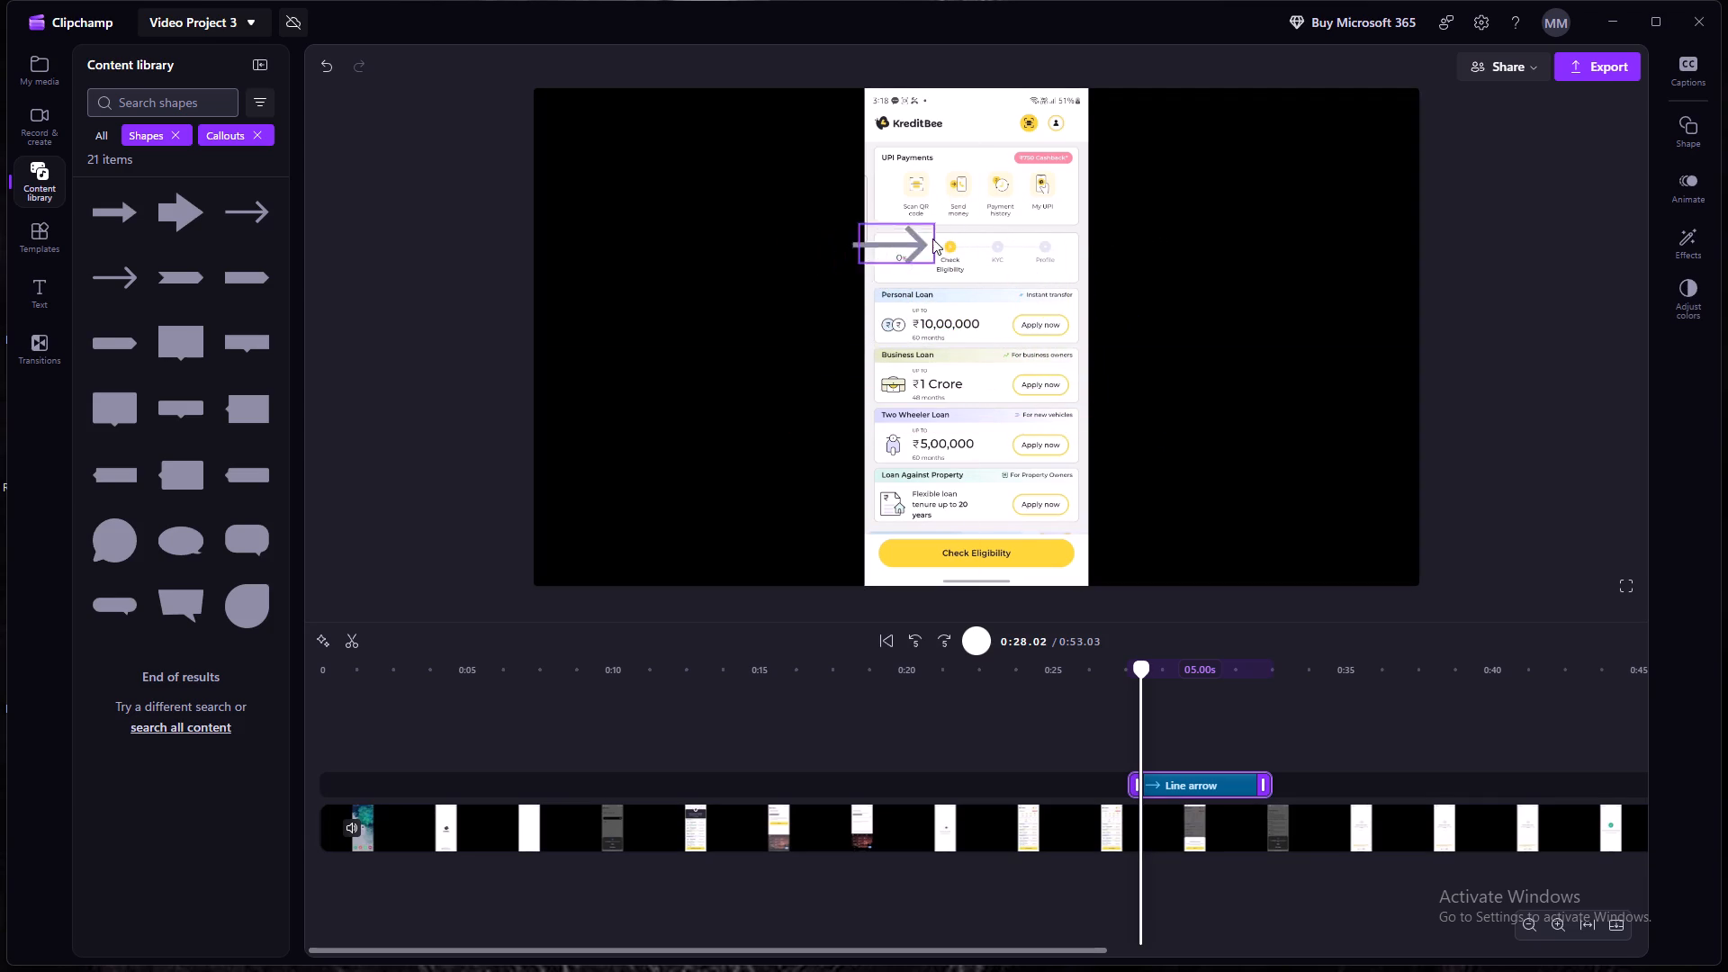
{"action": "left_click_drag", "start_coordinate": [932, 238], "coordinate": [1016, 180]}
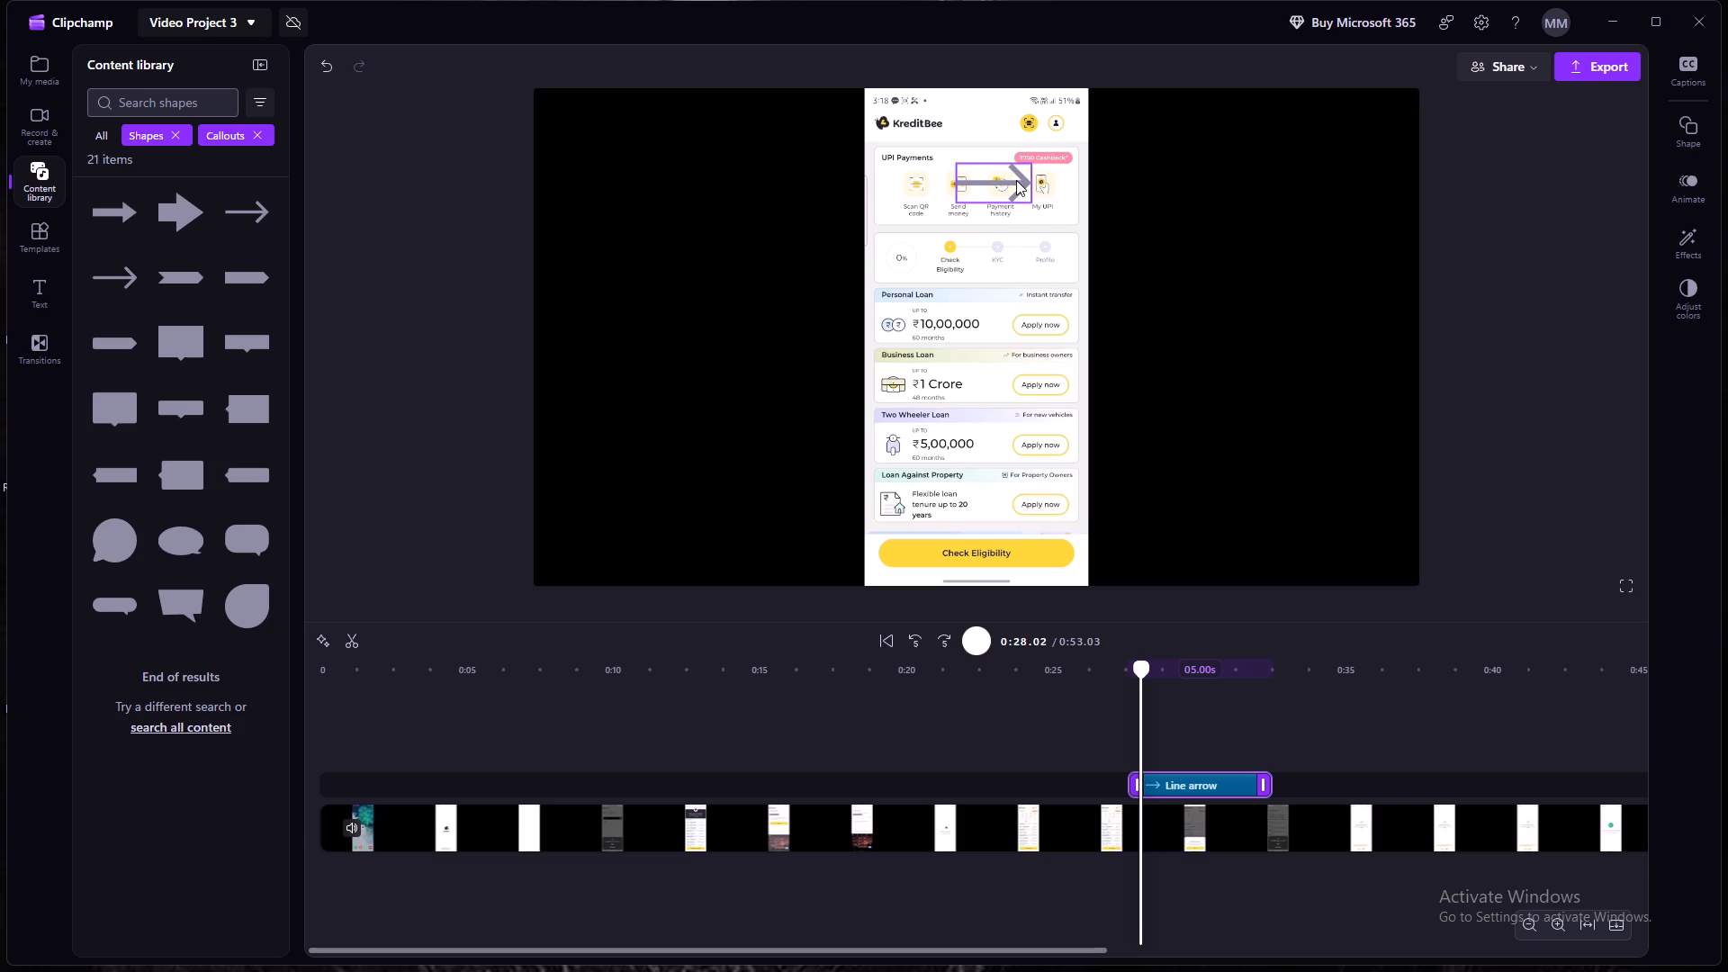
{"action": "left_click_drag", "start_coordinate": [1016, 180], "coordinate": [1013, 181]}
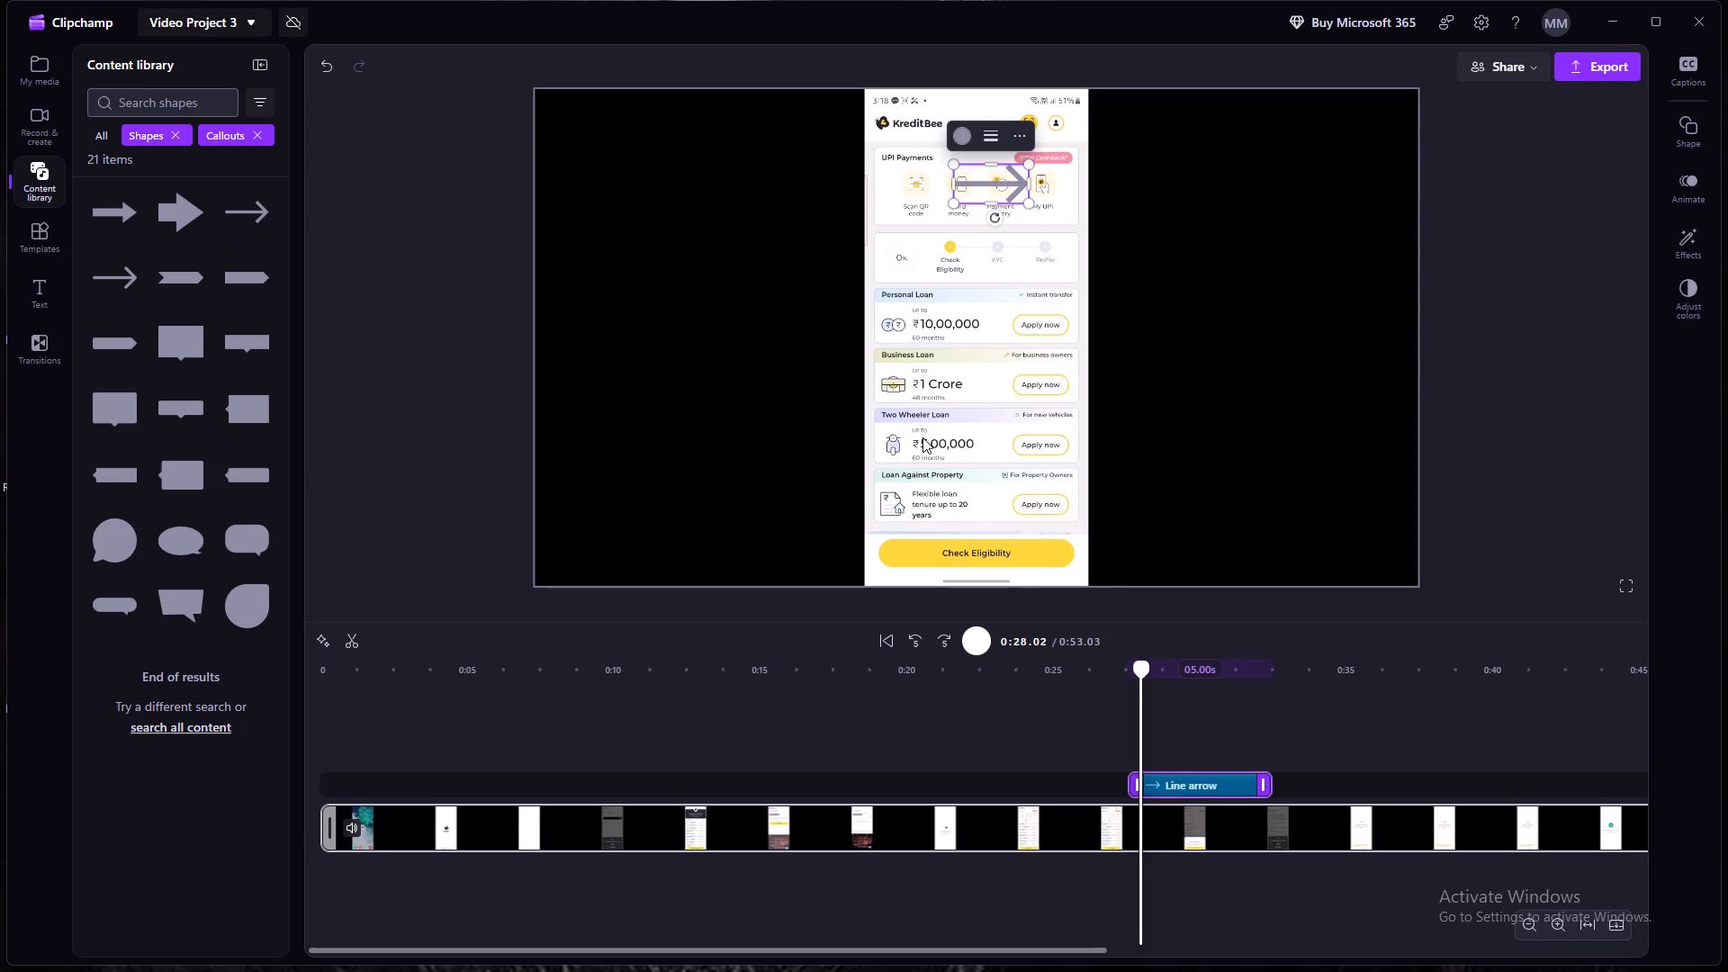
Trim the end of the Line arrow clip to a duration of about 2.5 s and play back from about 0:27.
{"action": "key", "text": "space"}
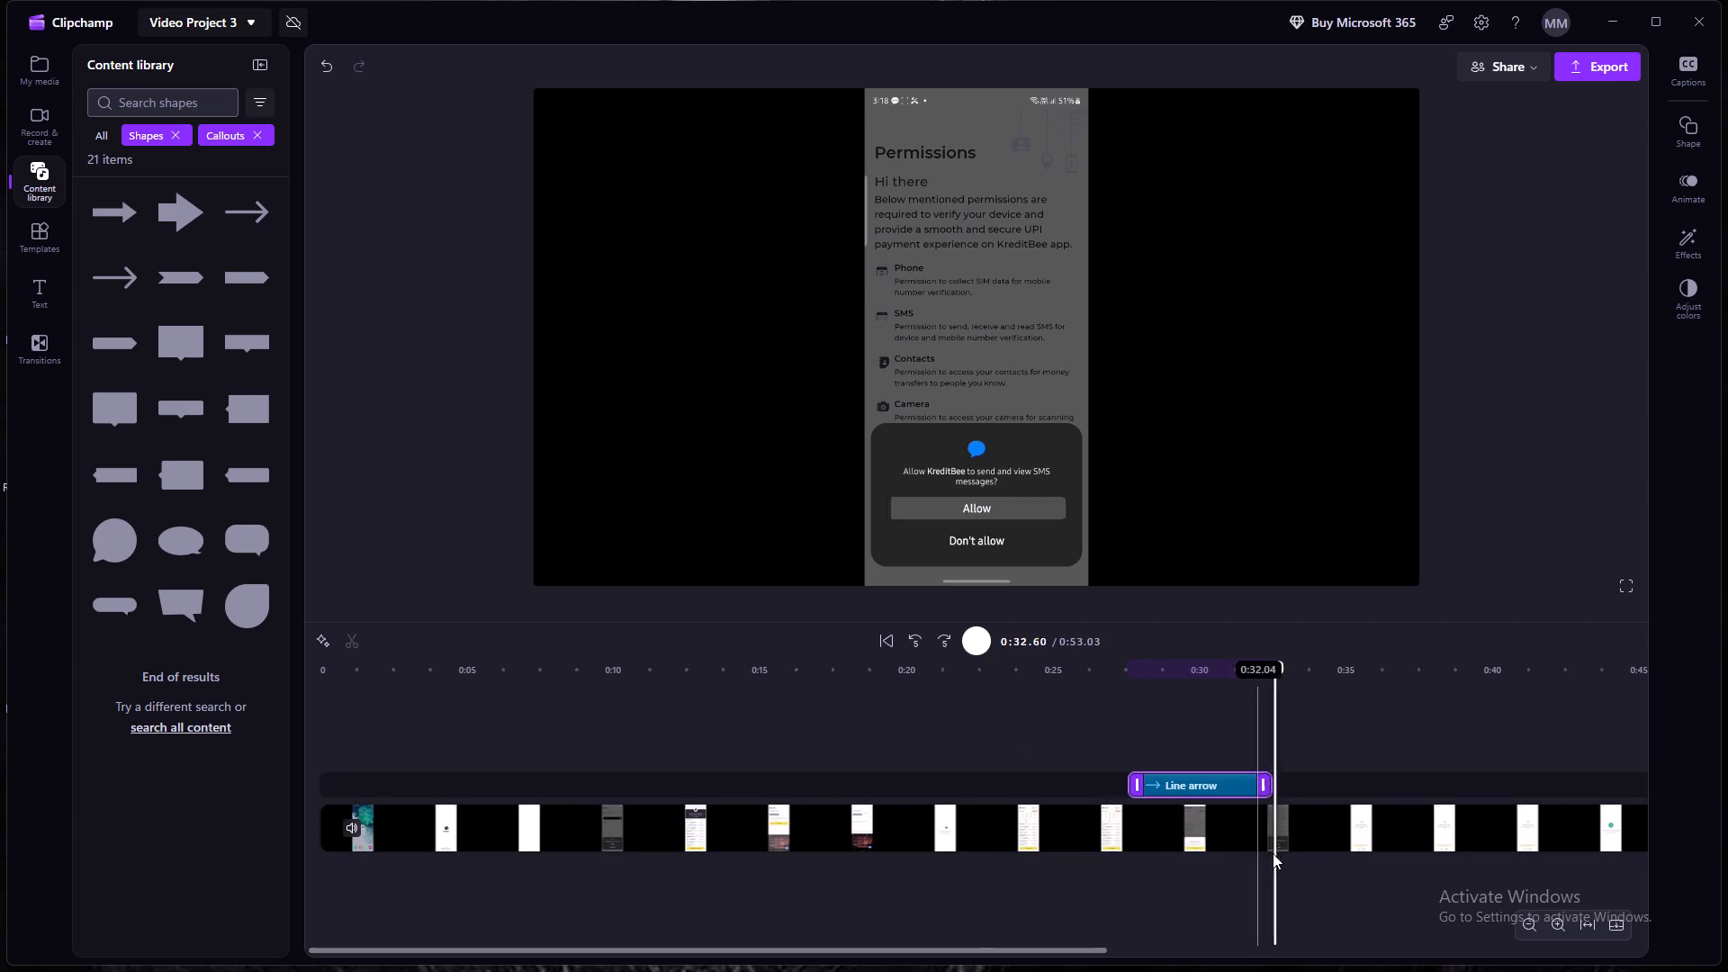
{"action": "left_click_drag", "start_coordinate": [1265, 783], "coordinate": [1224, 793]}
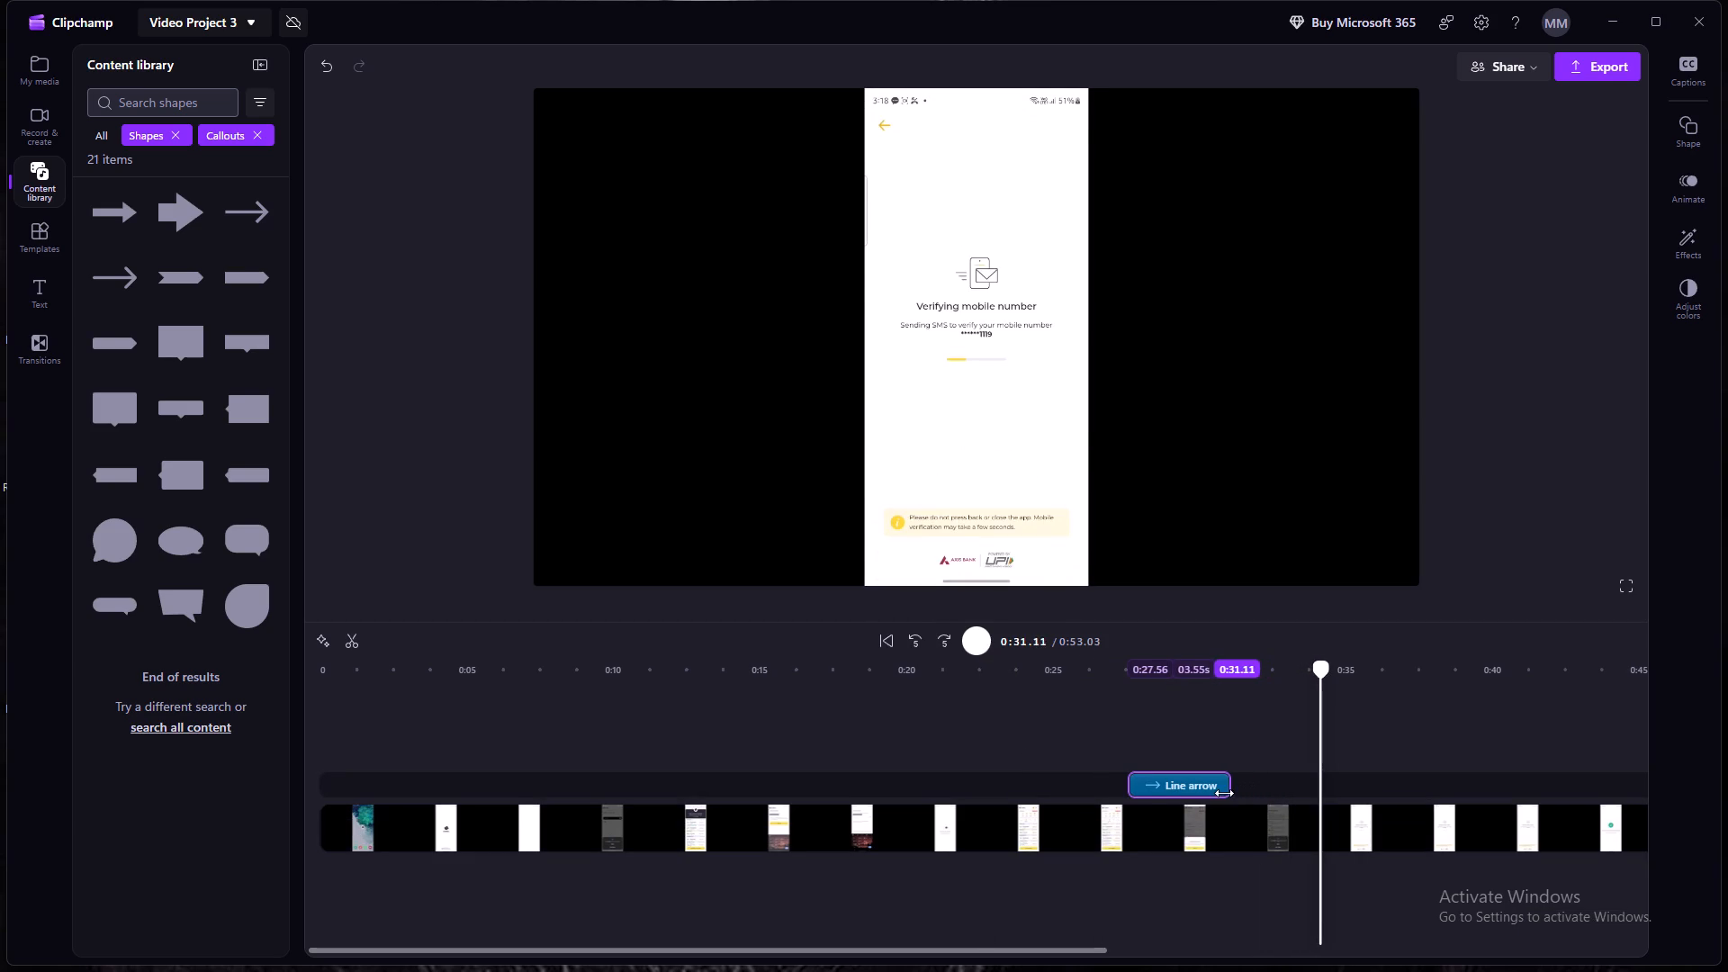
{"action": "left_click_drag", "start_coordinate": [1224, 793], "coordinate": [1193, 795]}
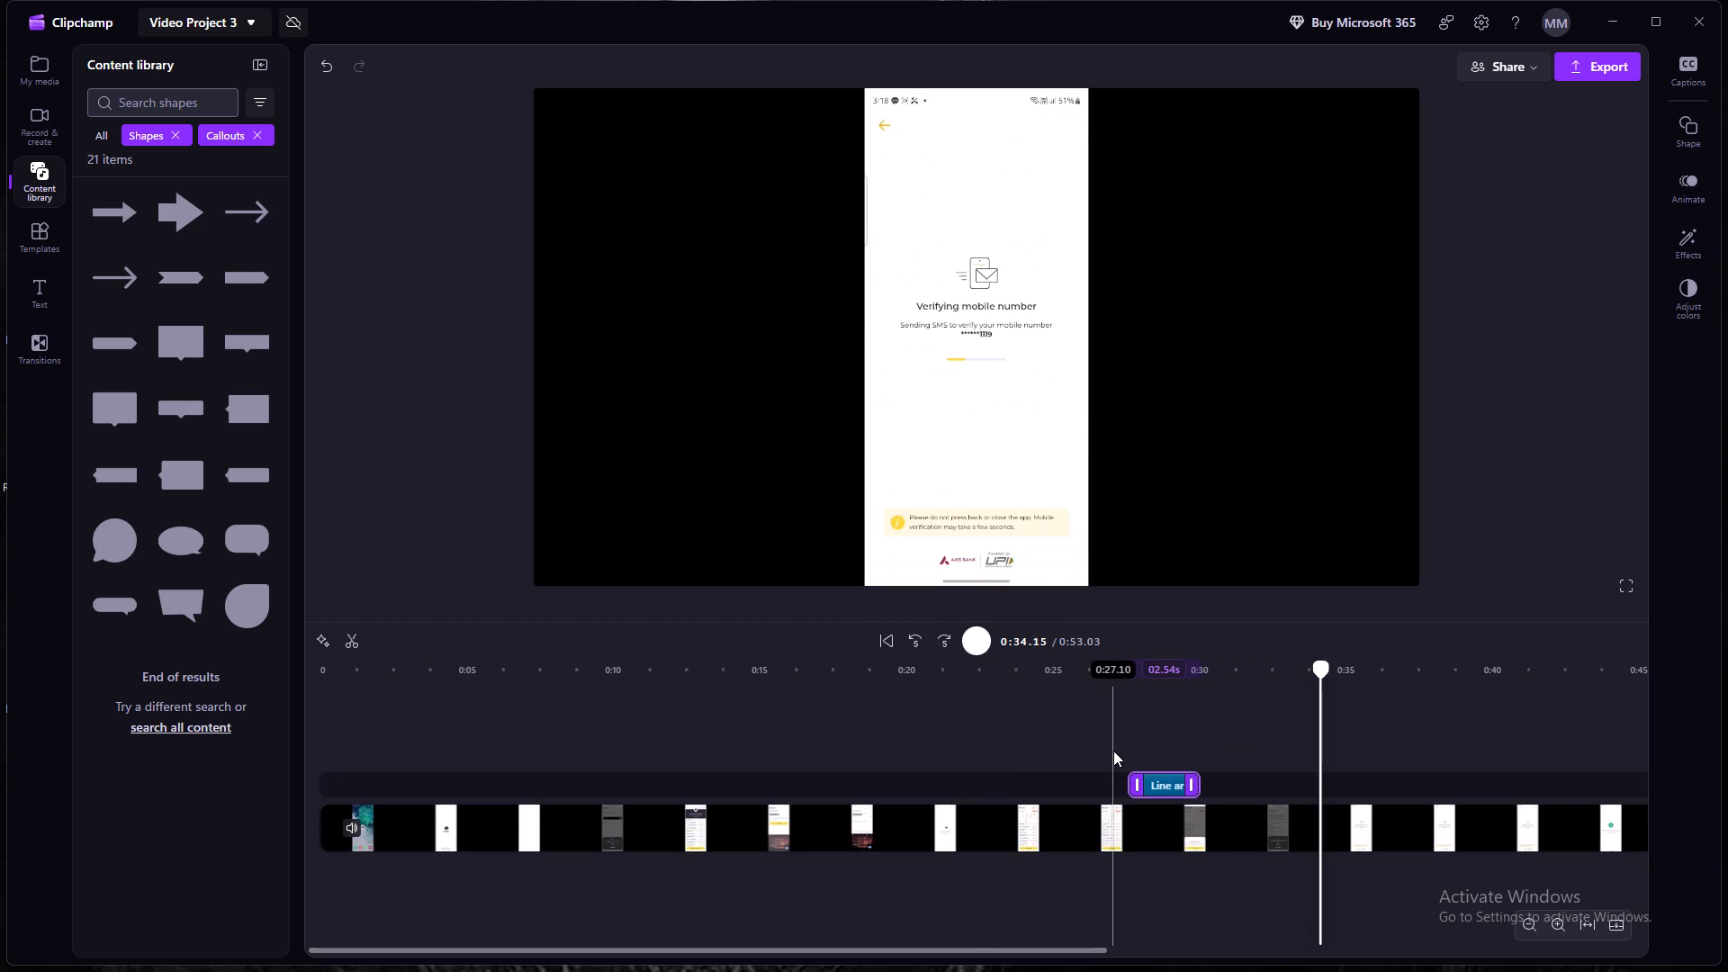
{"action": "left_click", "coordinate": [1113, 747]}
{"action": "key", "text": "space"}
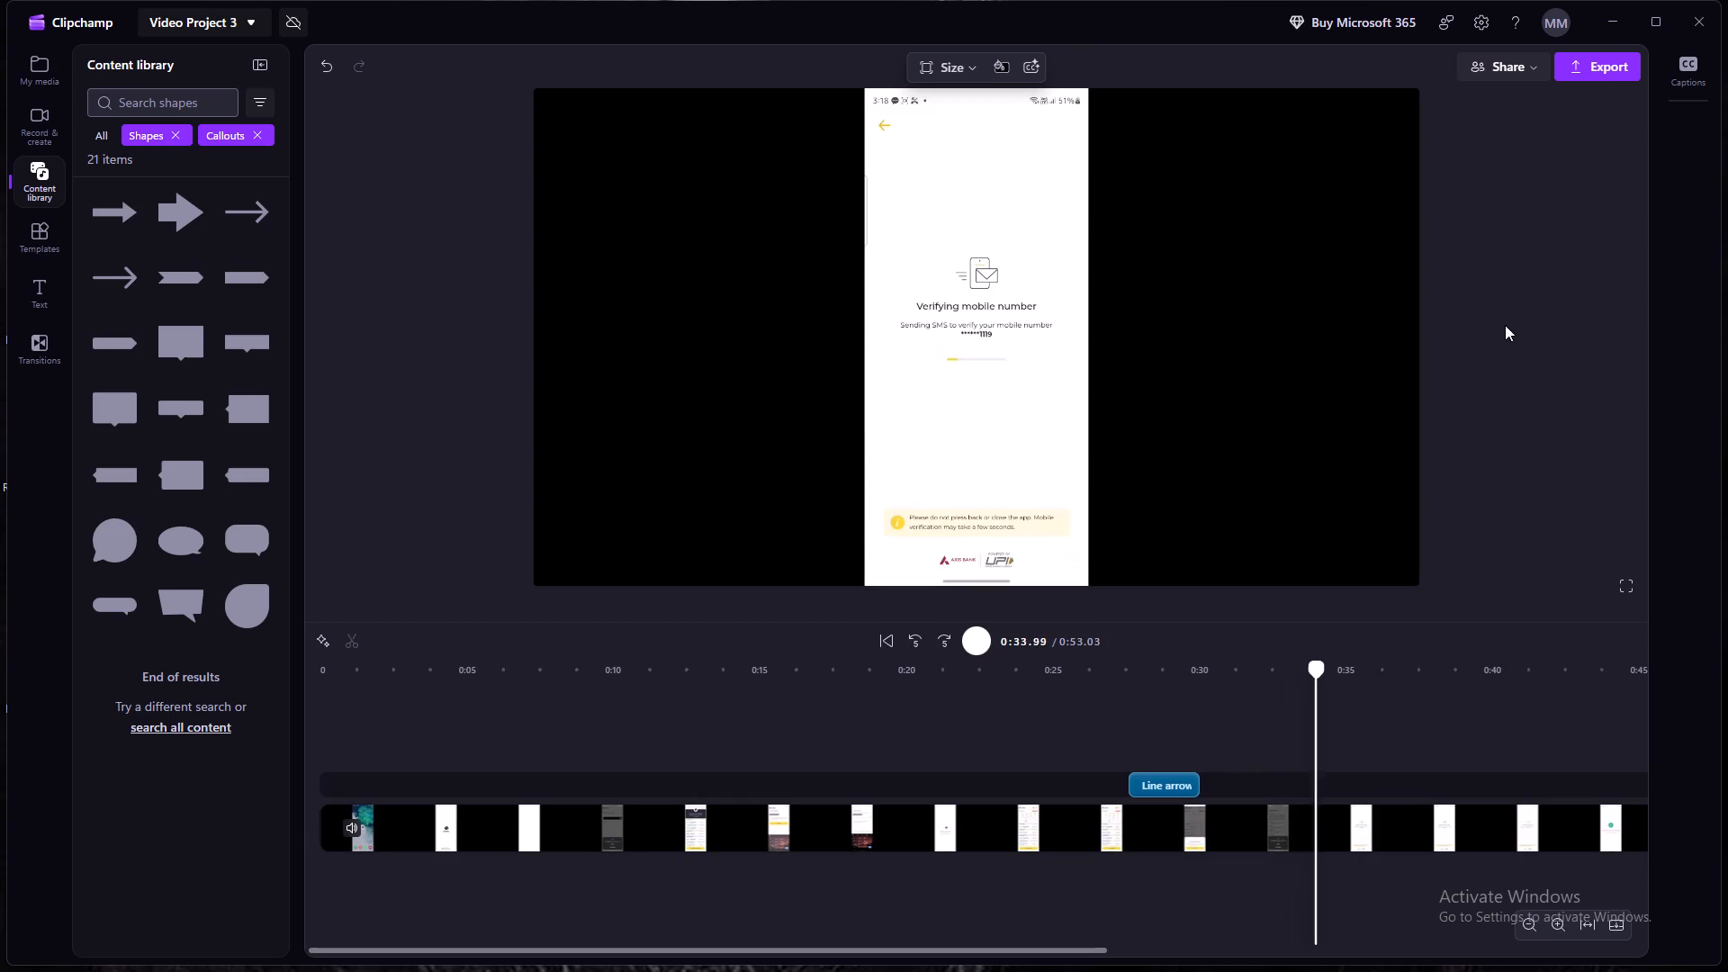
Export the edited video in 1080p quality with the file name Video Project 3.
{"action": "left_click", "coordinate": [1610, 66]}
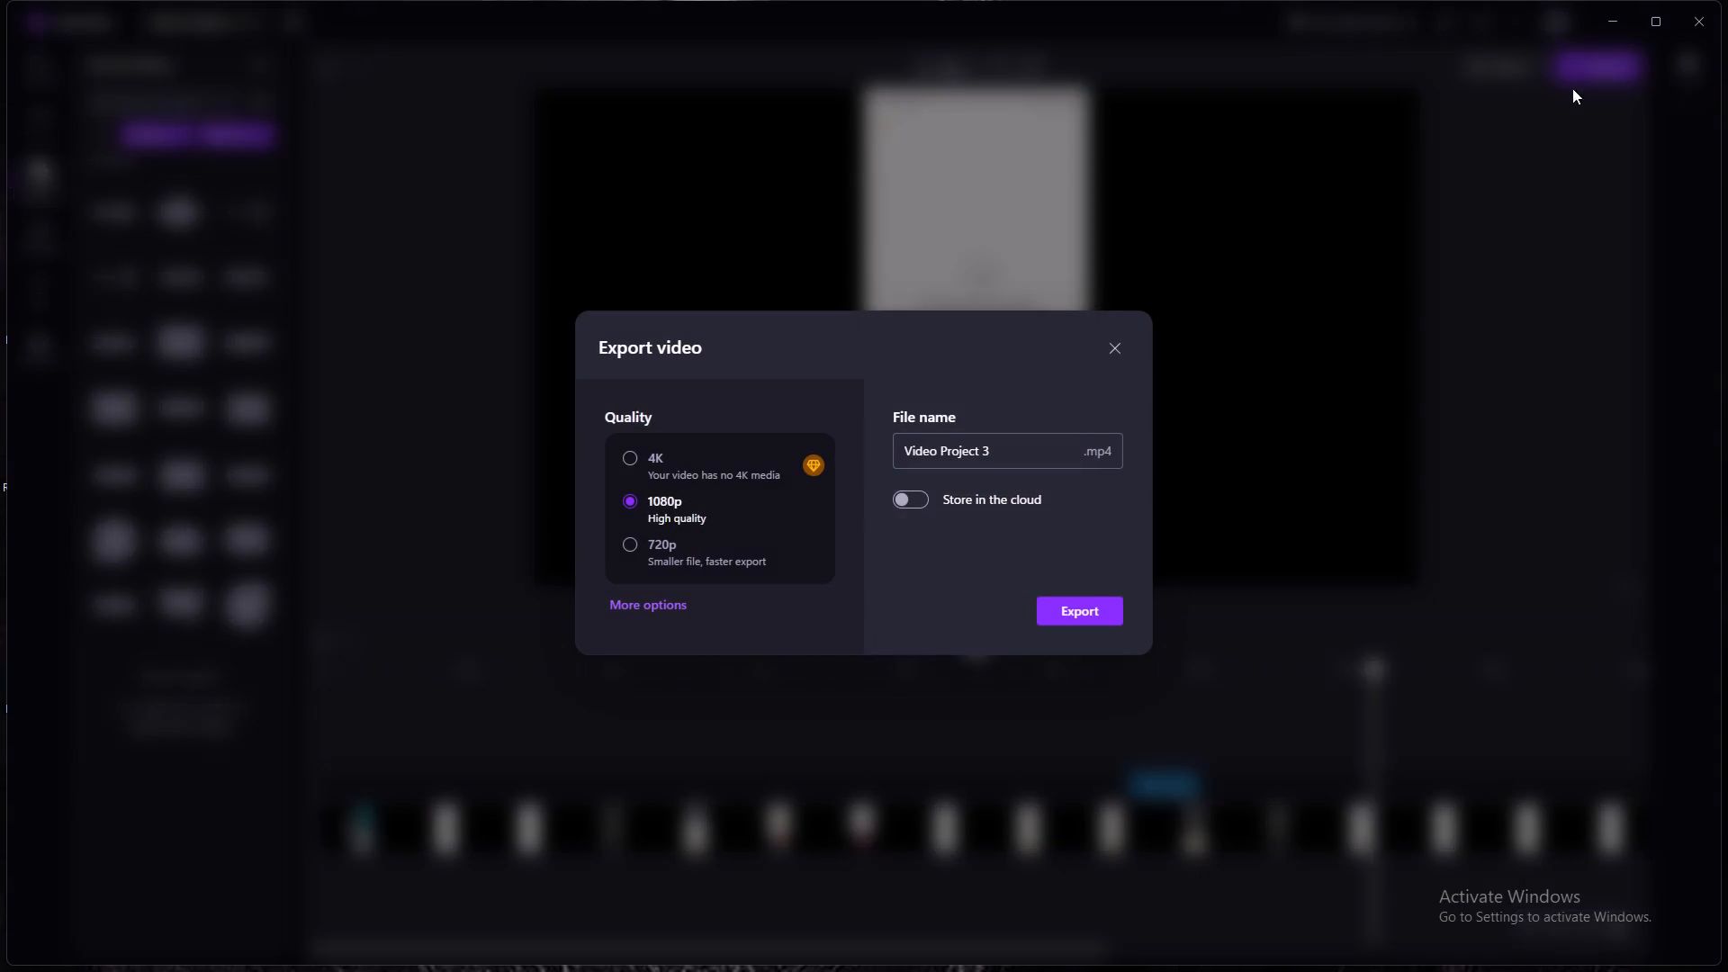
{"action": "left_click", "coordinate": [1078, 616]}
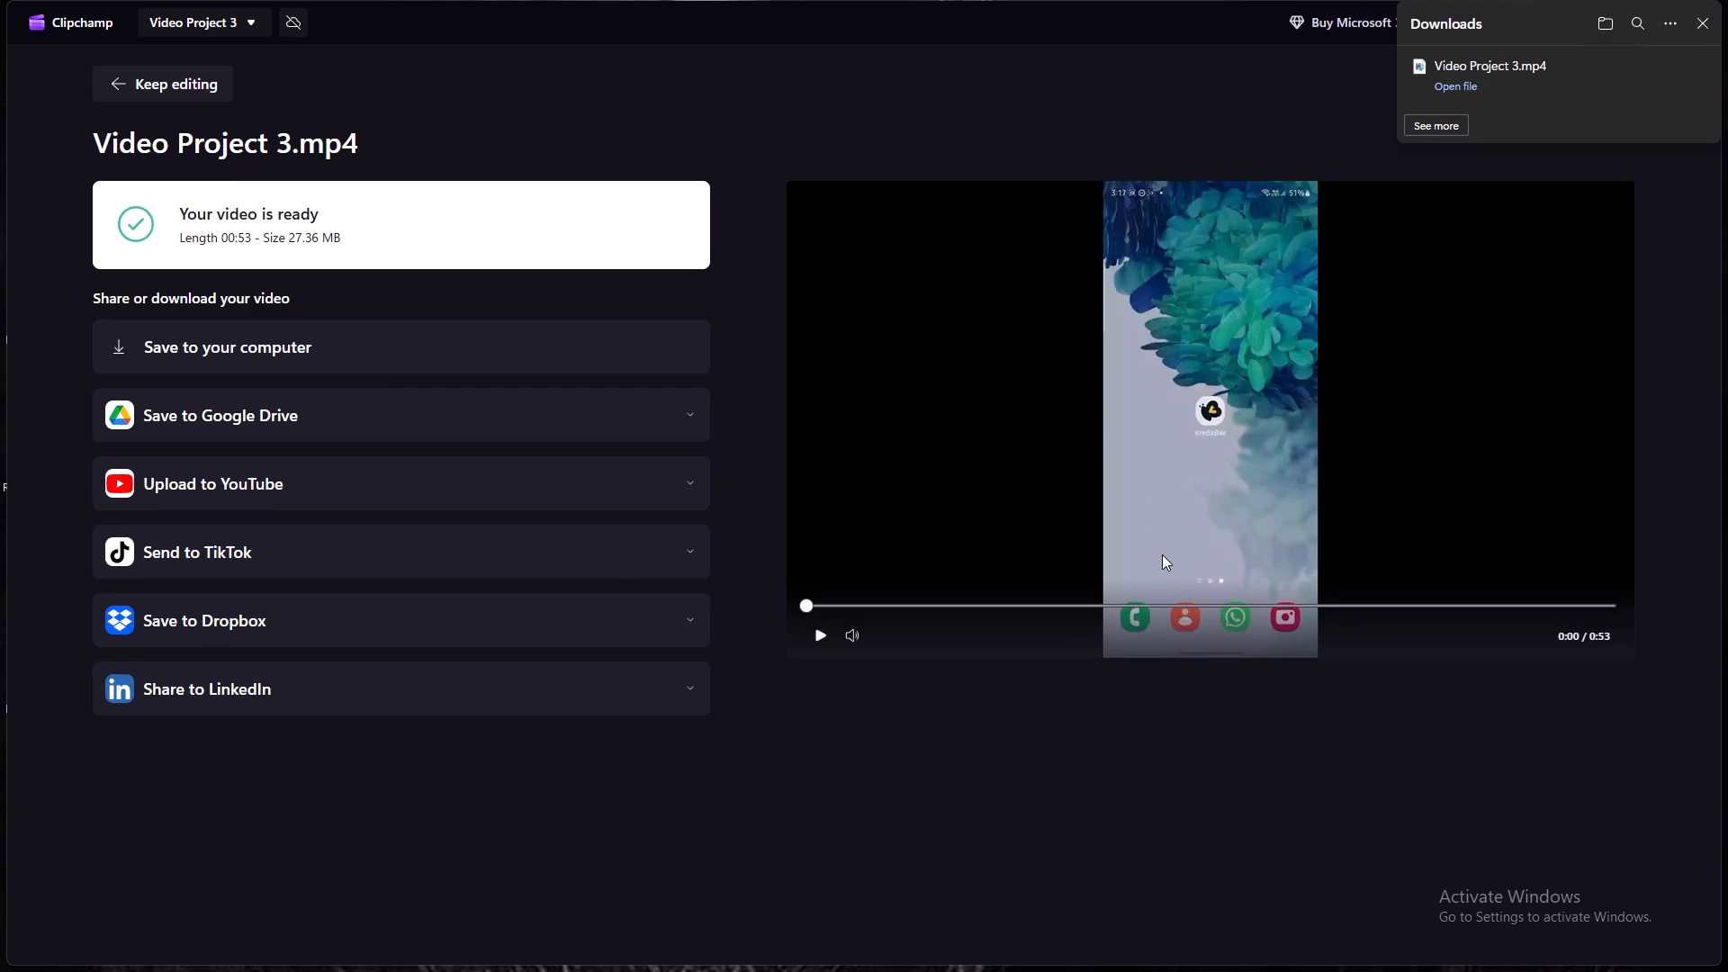
Close the finished export's download notice, the video editor and the Downloads folder window.
{"action": "left_click", "coordinate": [1707, 18]}
{"action": "left_click", "coordinate": [1706, 18]}
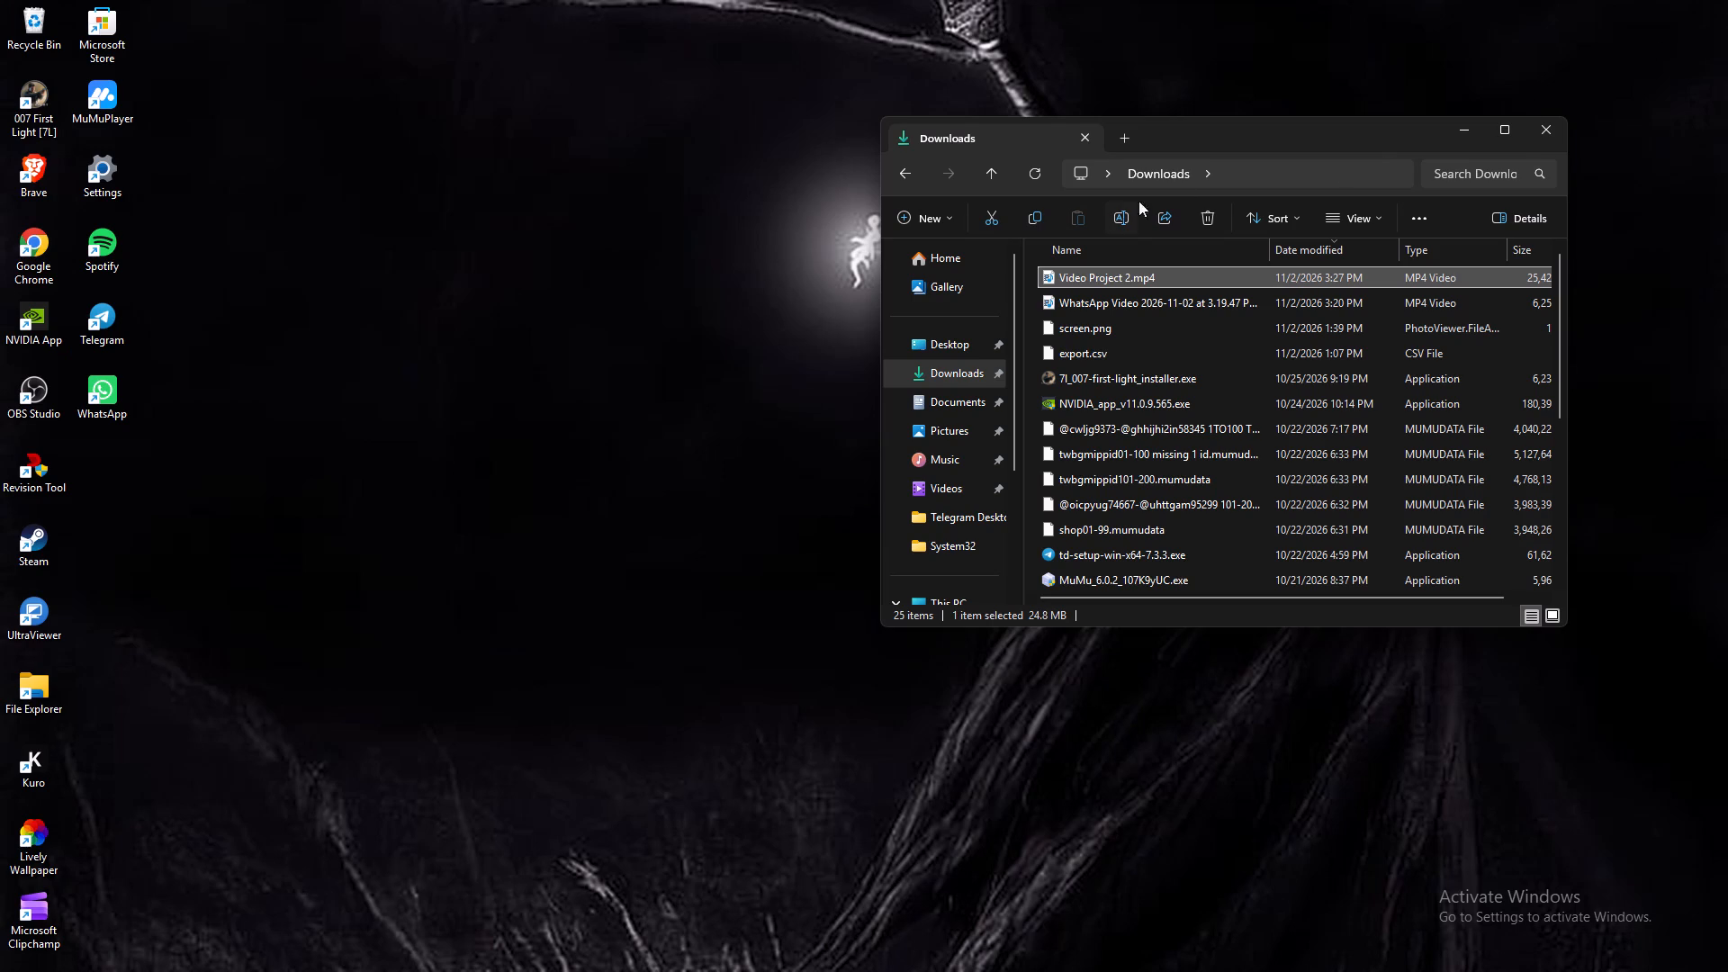
{"action": "left_click", "coordinate": [1544, 131]}
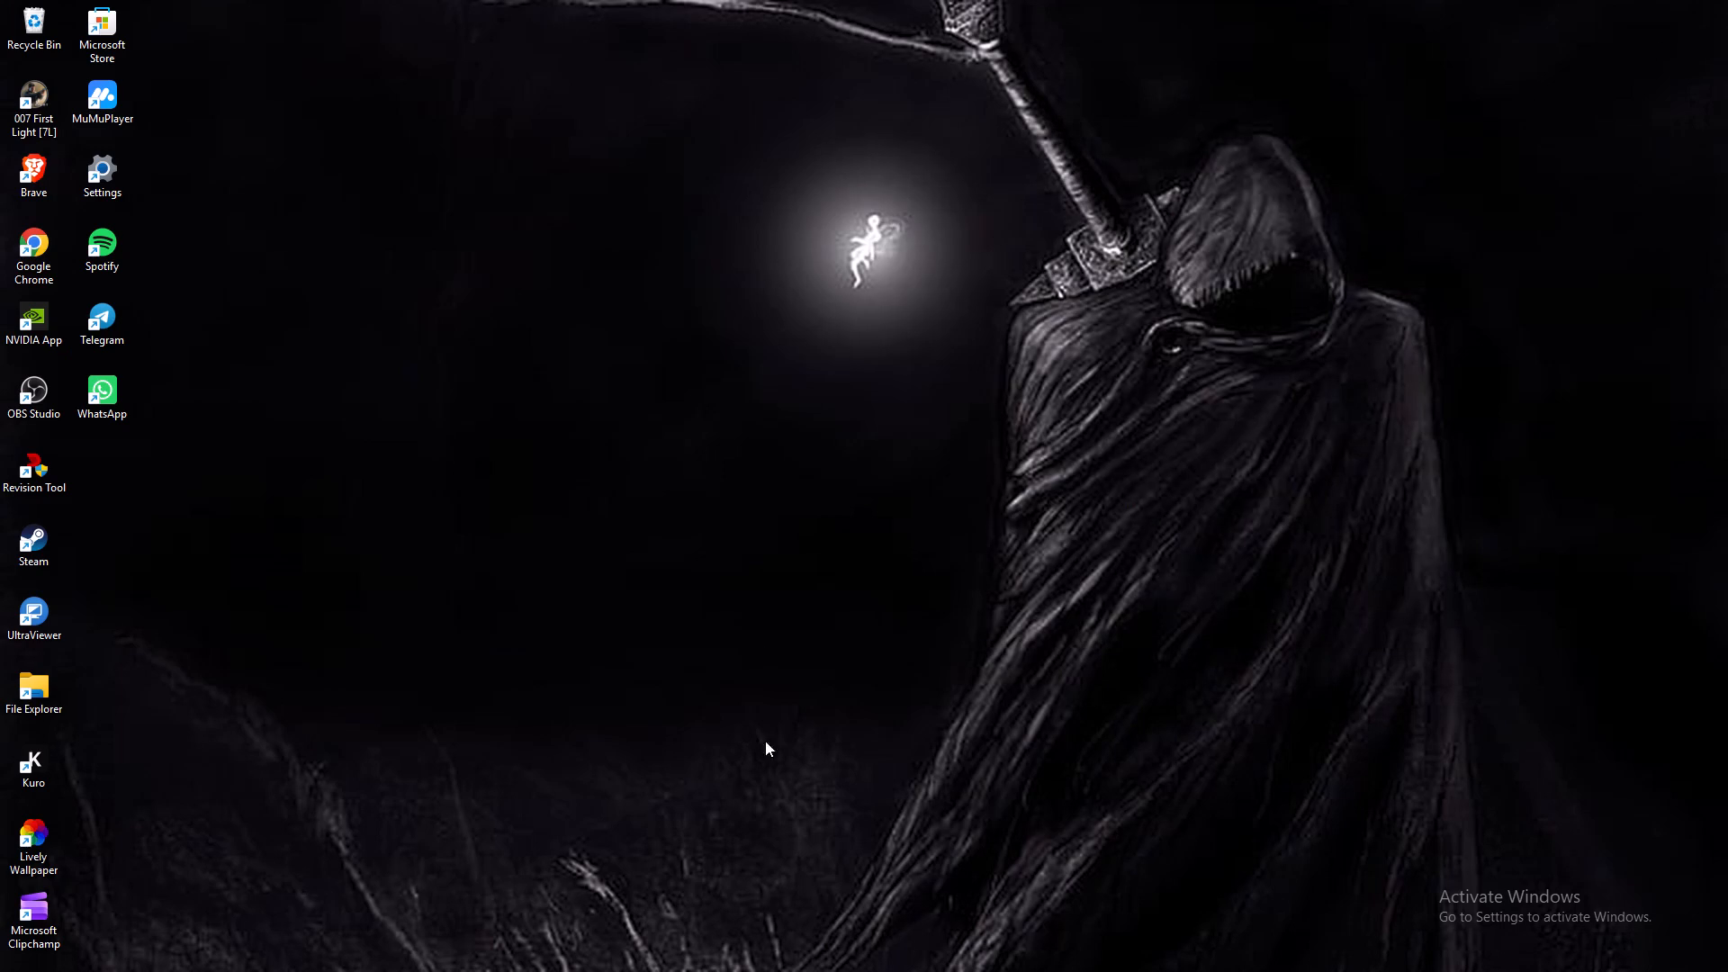